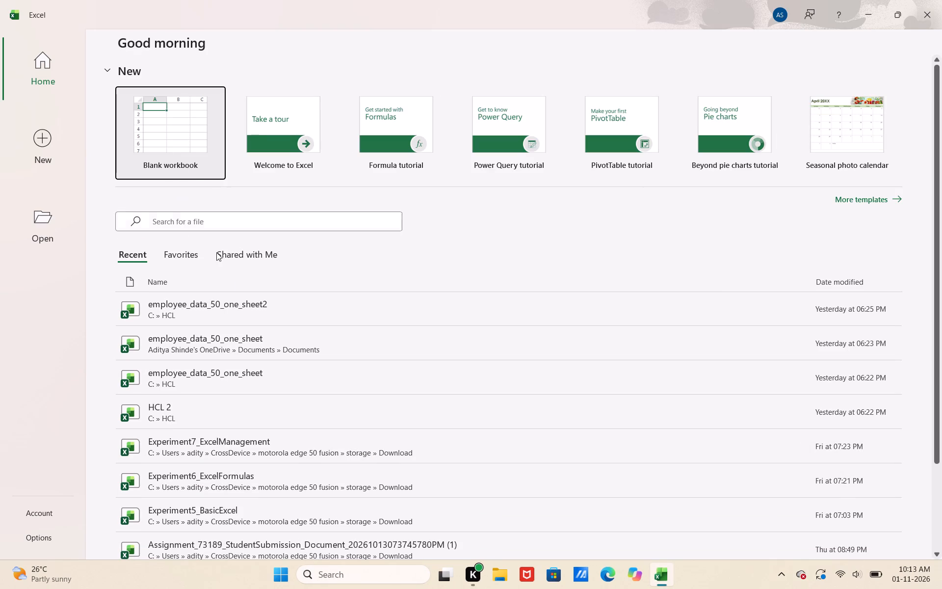
double_click(212, 310)
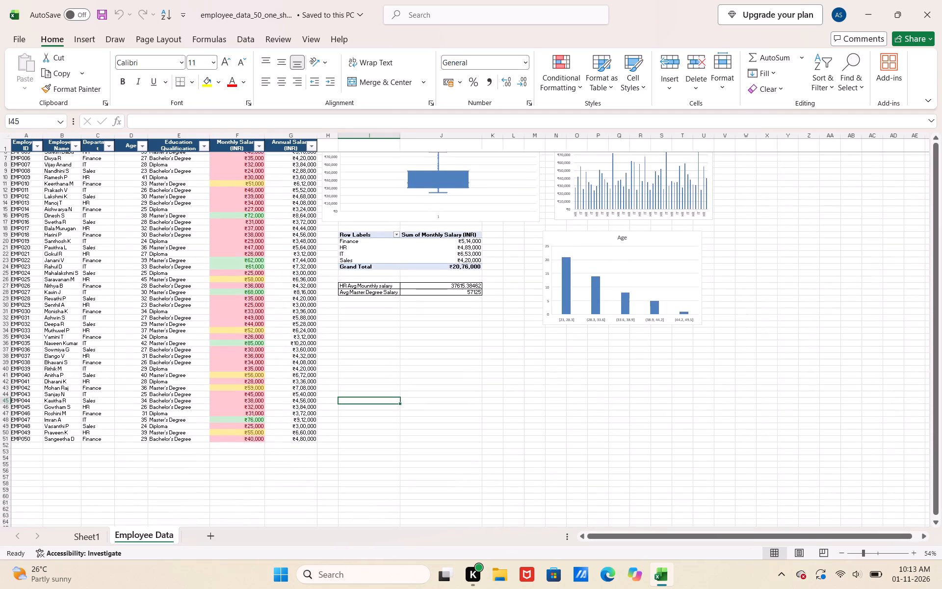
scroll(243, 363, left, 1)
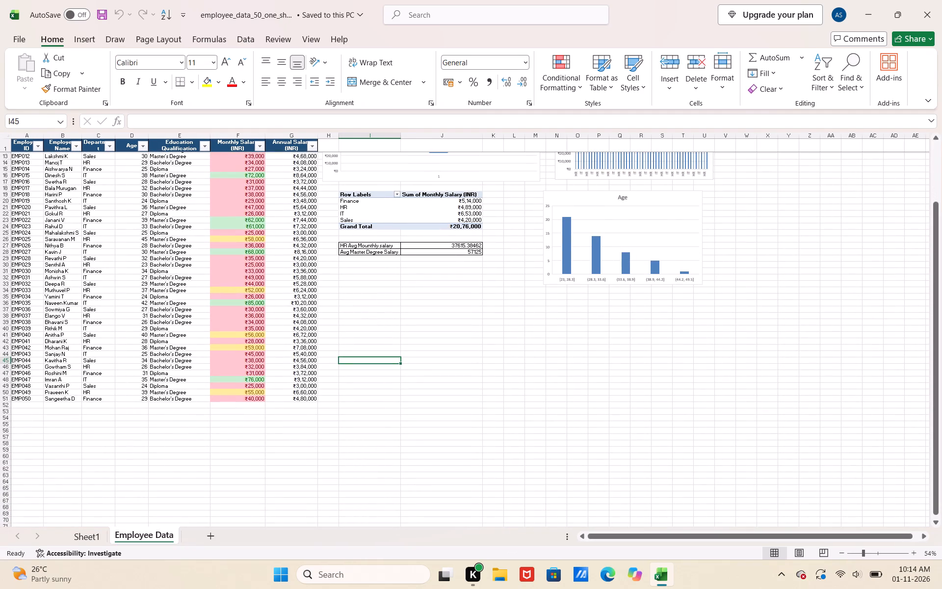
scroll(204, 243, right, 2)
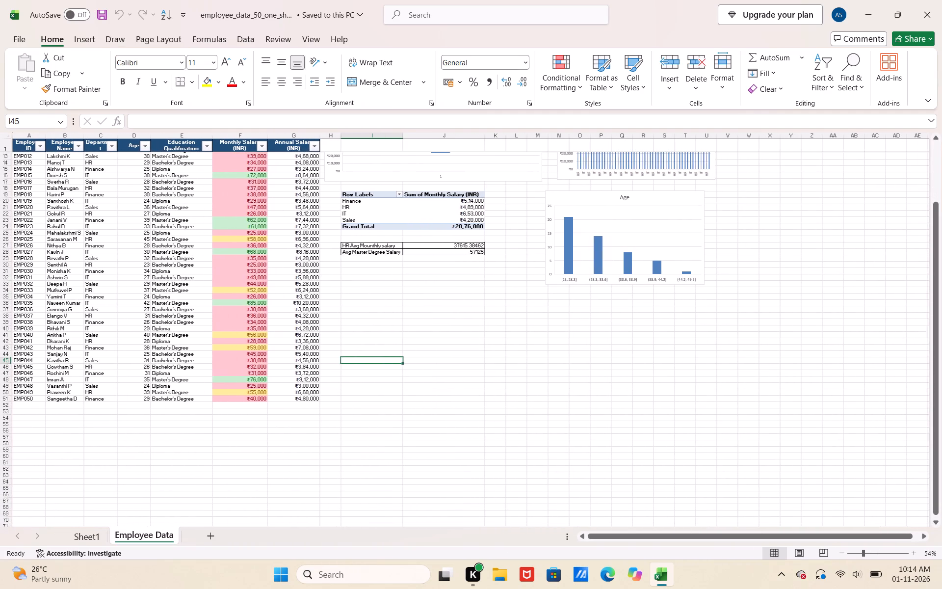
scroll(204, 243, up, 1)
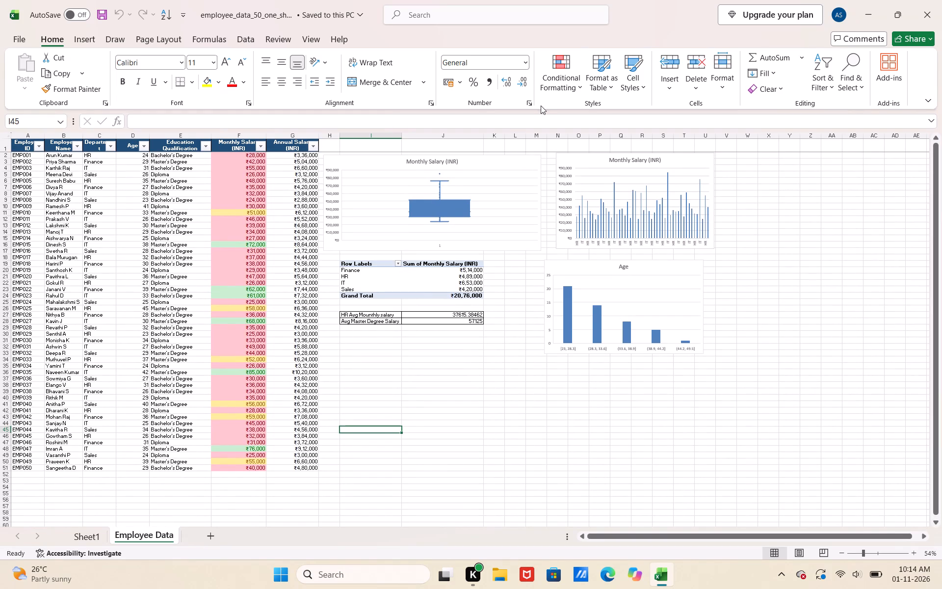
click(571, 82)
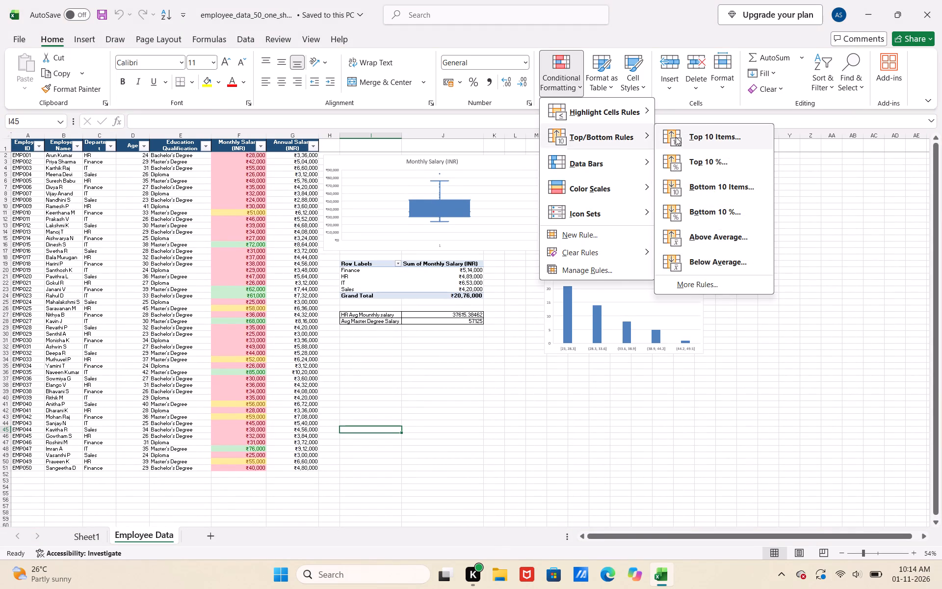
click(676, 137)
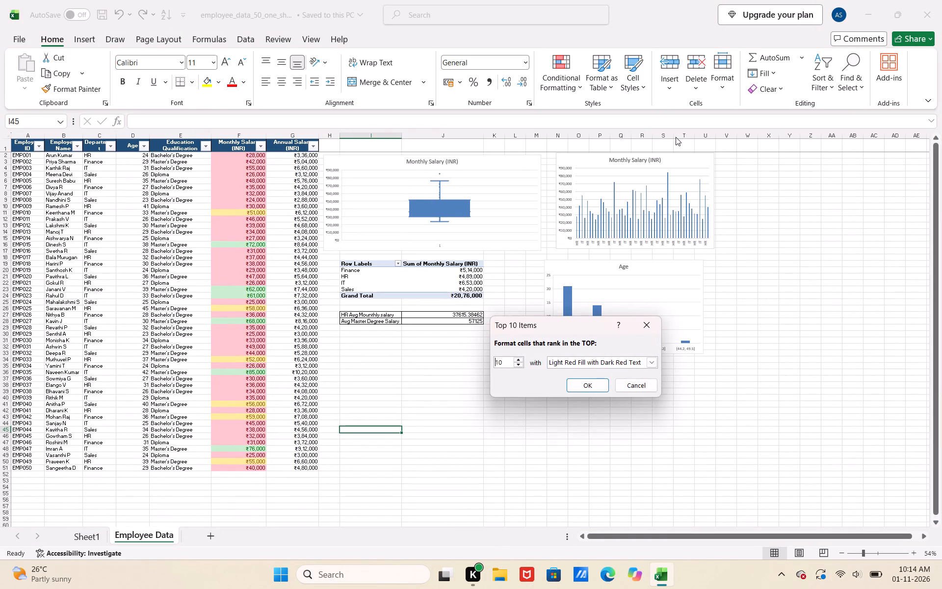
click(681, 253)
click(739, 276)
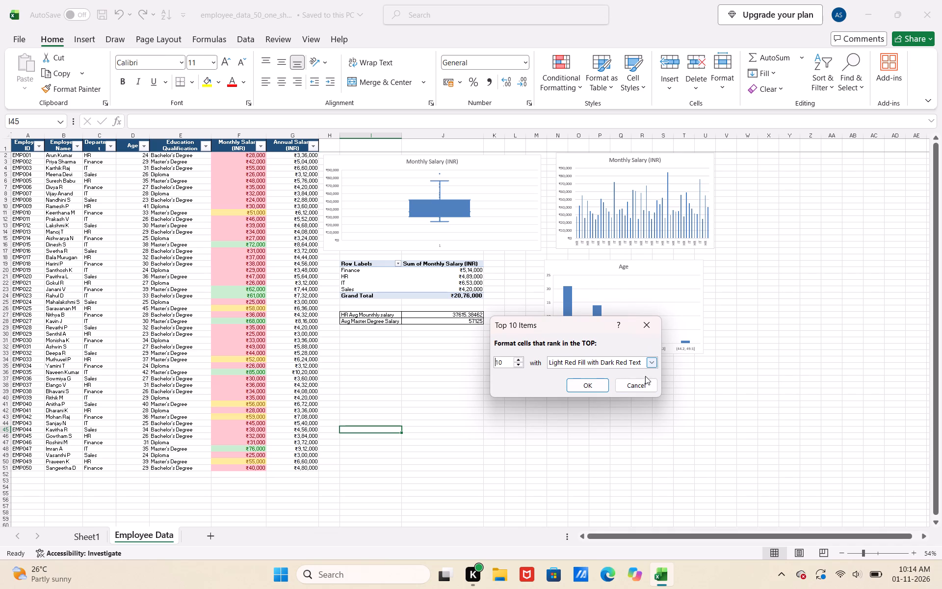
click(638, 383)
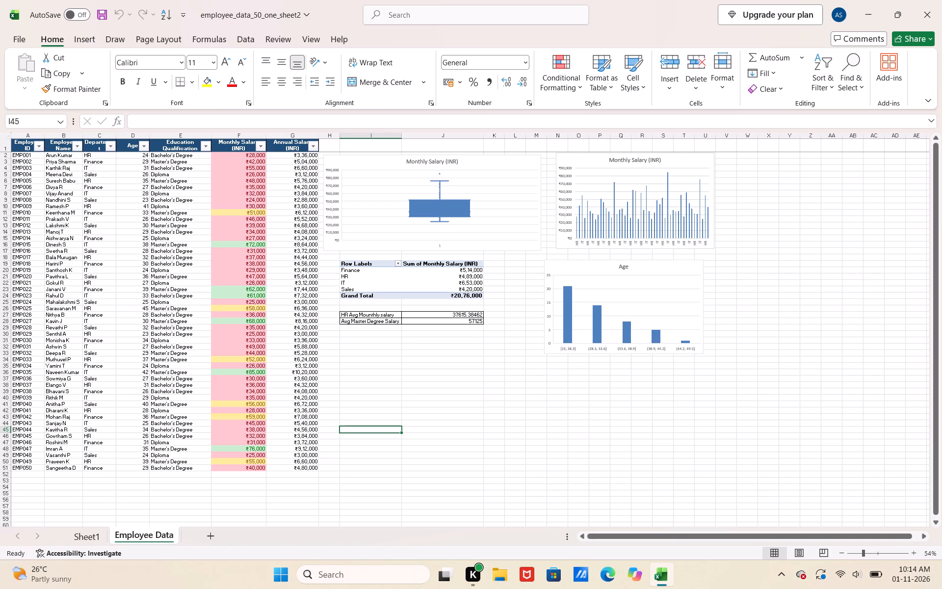
Examine the employee records and salary columns on the Employee Data sheet up close.
click(403, 399)
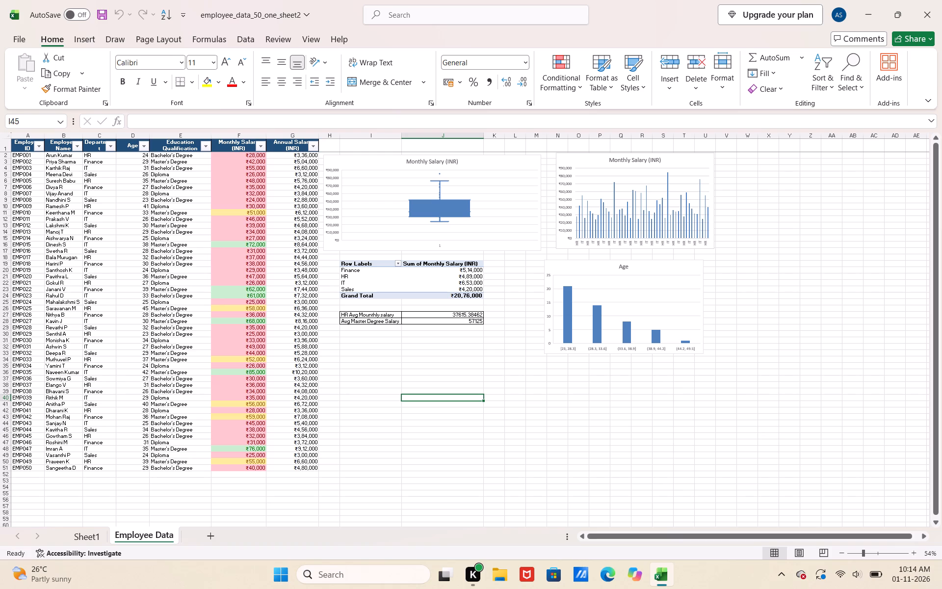
ctrl+scroll(0, 313, up, 5)
scroll(0, 313, right, 14)
scroll(0, 313, down, 1)
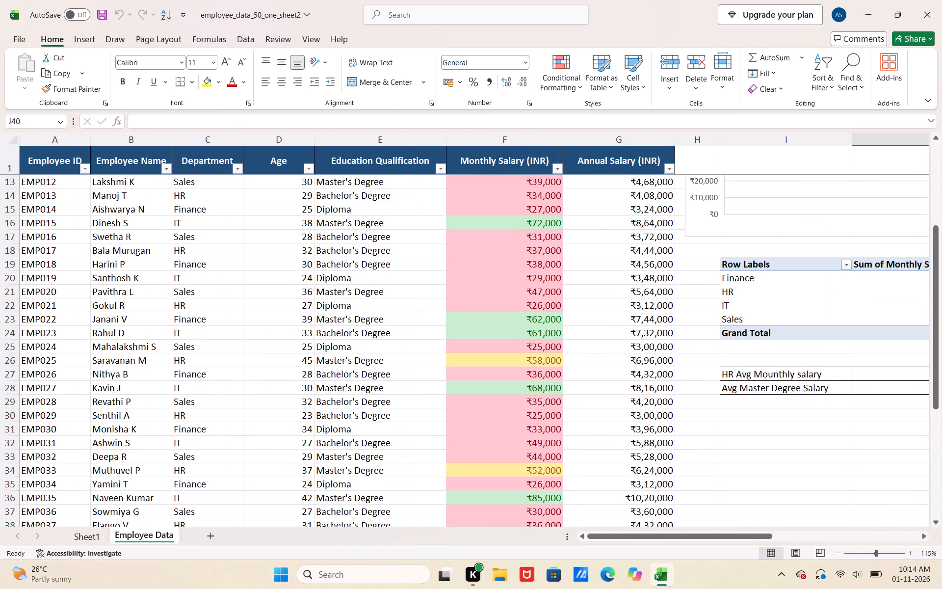
Examine the remaining employee records down to the end of the Employee Data sheet.
scroll(0, 313, down, 1)
ctrl+scroll(0, 313, down, 2)
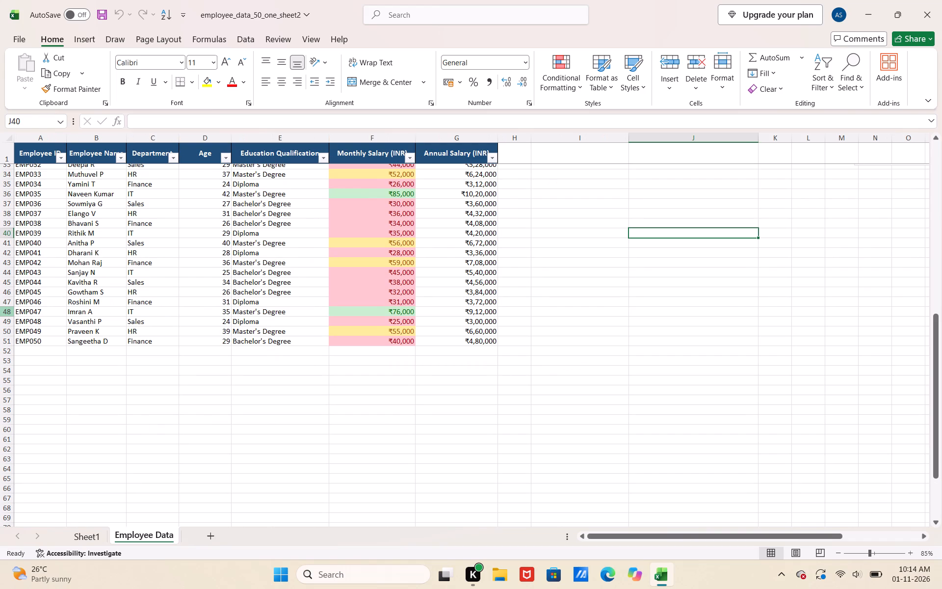
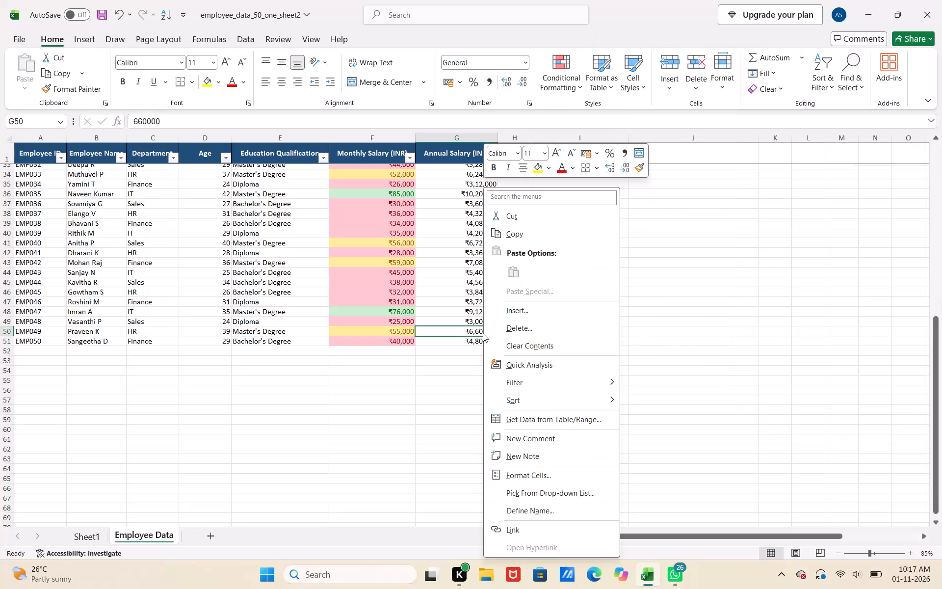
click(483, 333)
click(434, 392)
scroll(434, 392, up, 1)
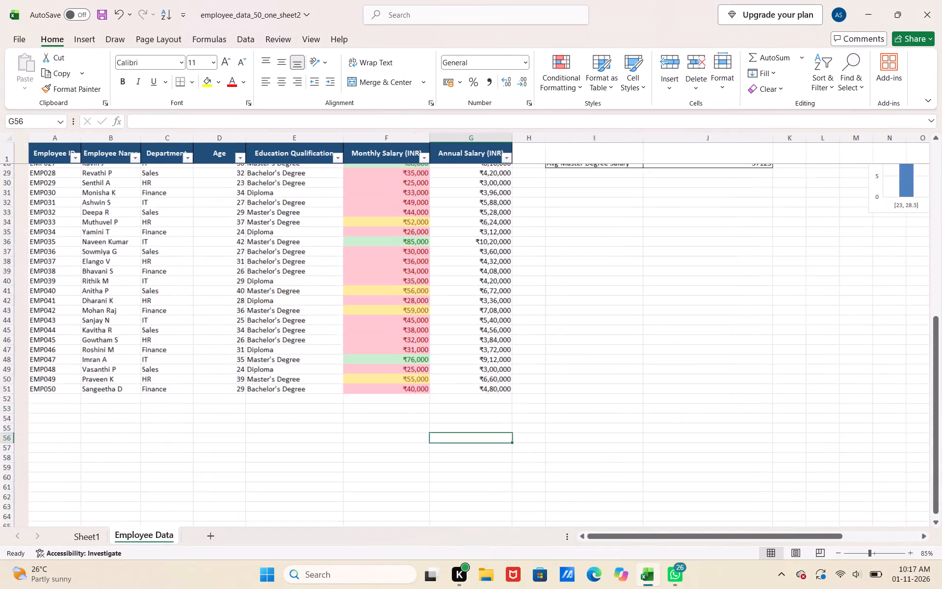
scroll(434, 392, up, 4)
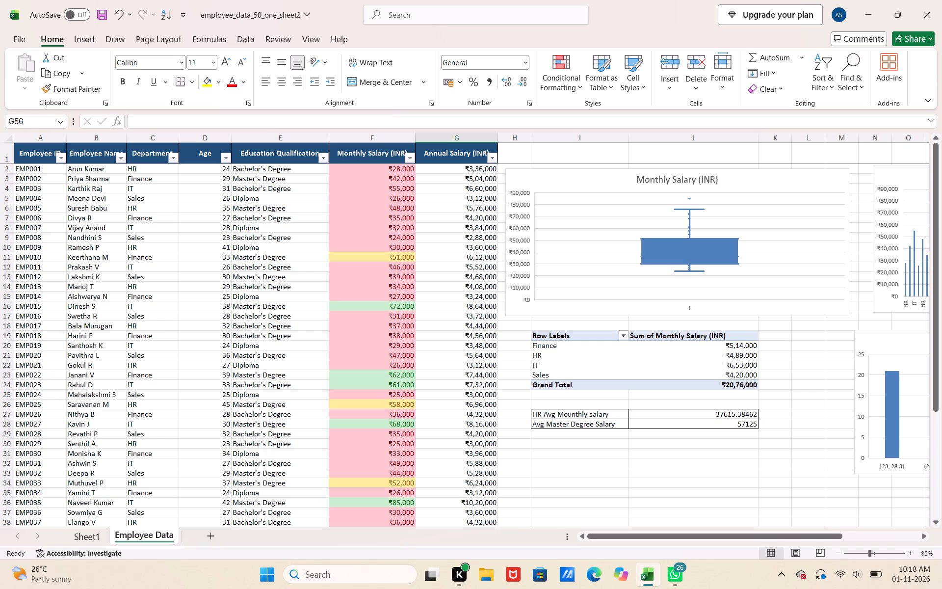
Select all Monthly Salary (INR) values in F2:F51 to review the column, and clear the selection by moving to empty cell J37.
drag(355, 166, 384, 536)
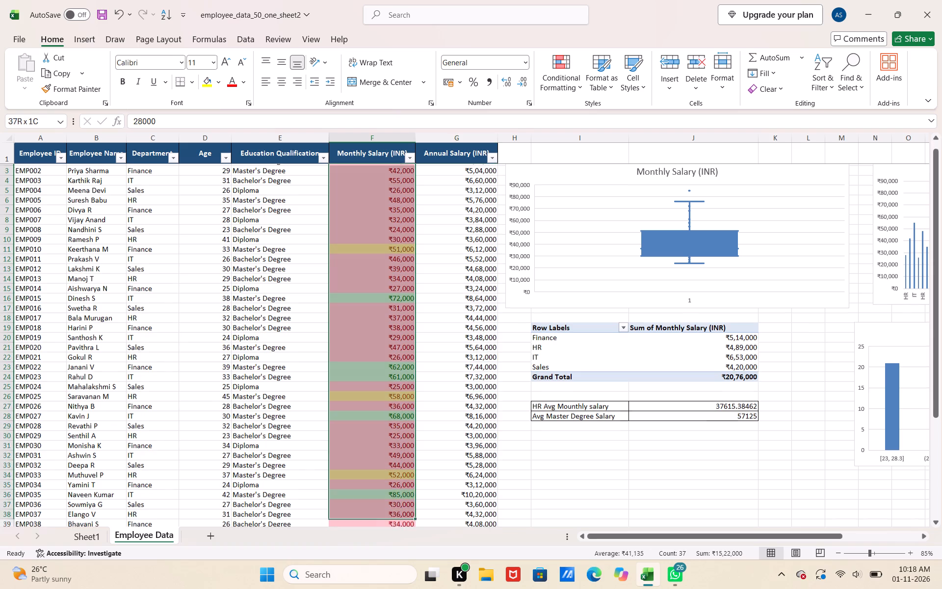
drag(384, 536, 376, 551)
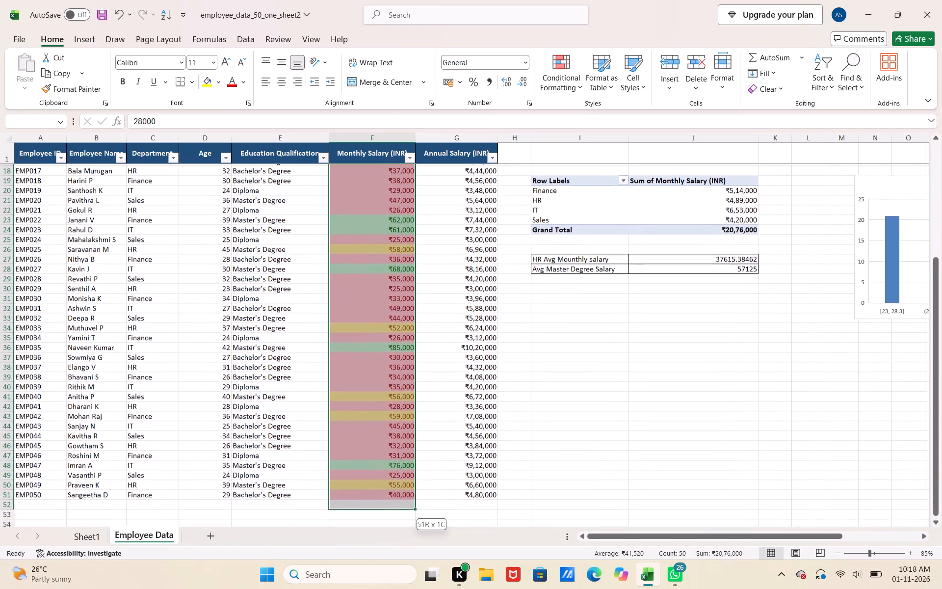
drag(376, 551, 369, 472)
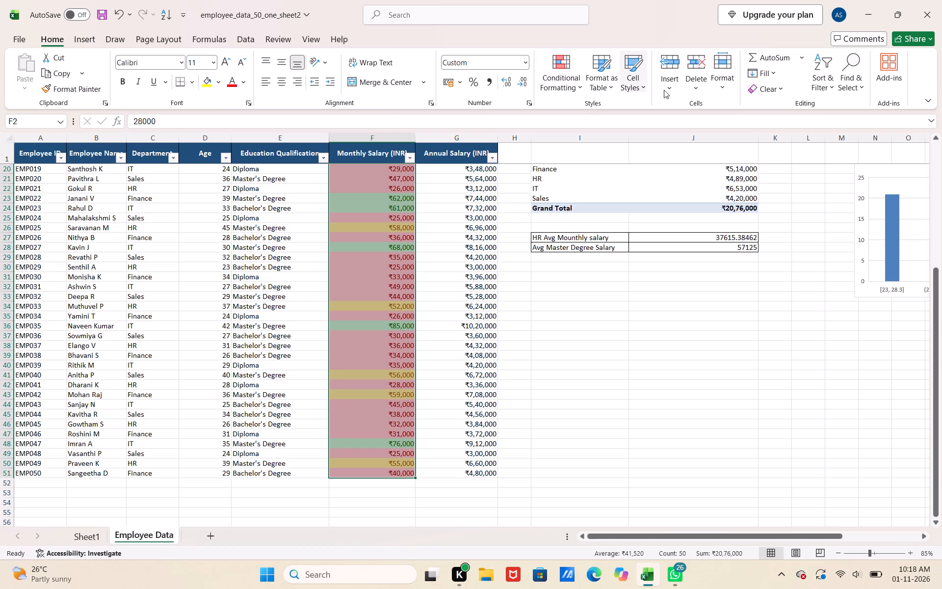
click(692, 333)
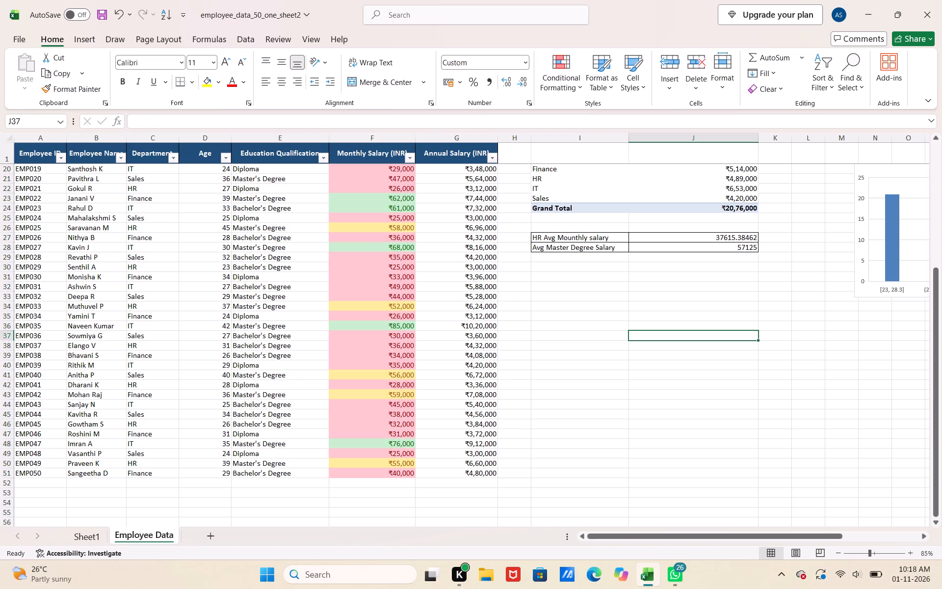
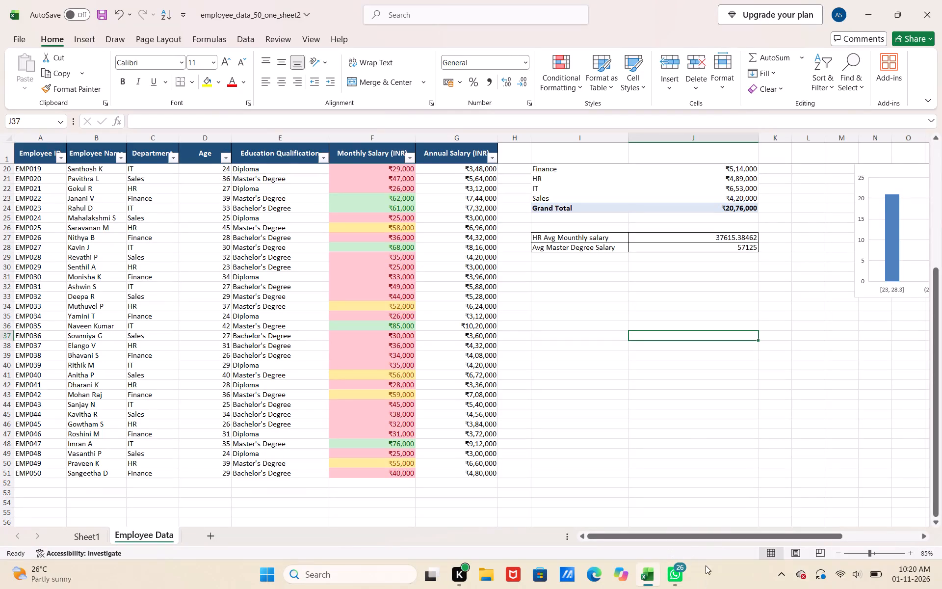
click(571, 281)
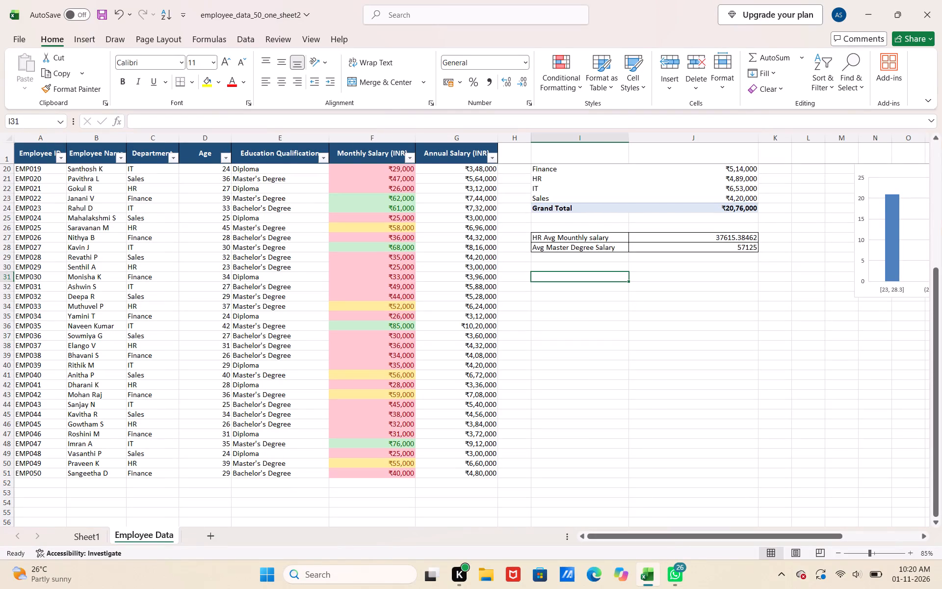
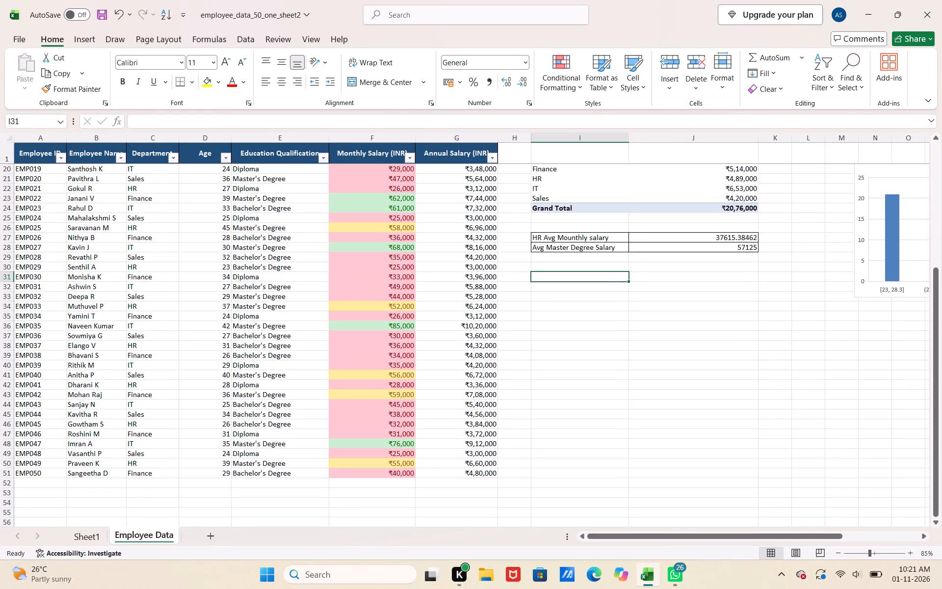
Look over the employee salary table, the department pivot and the average salary figures on the Employee Data sheet.
scroll(475, 282, up, 5)
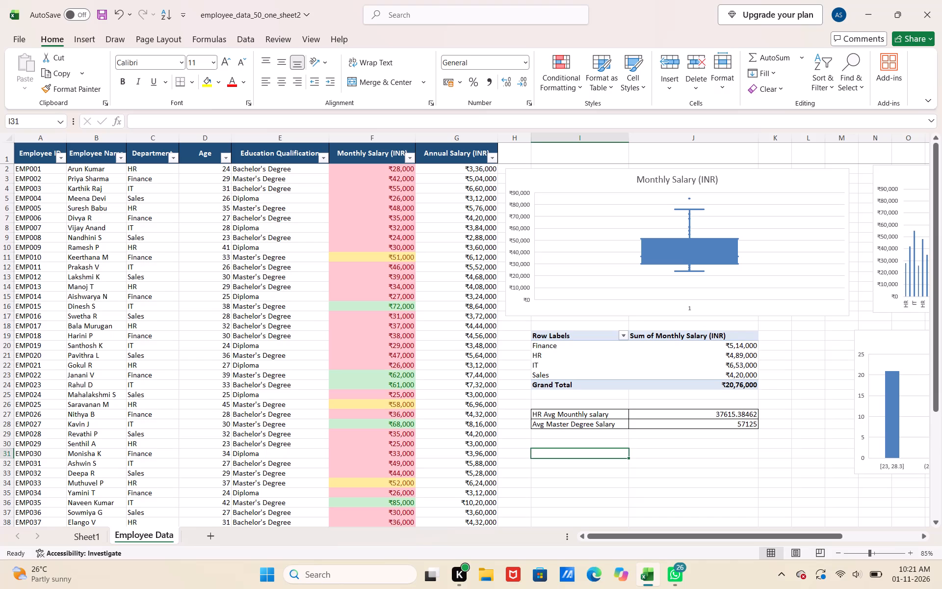
scroll(603, 288, down, 5)
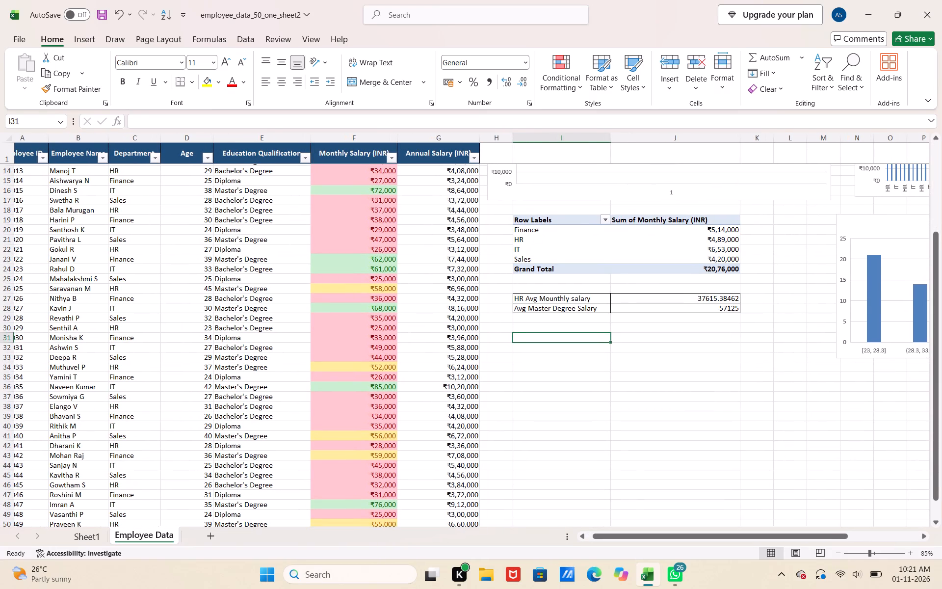
scroll(606, 284, up, 2)
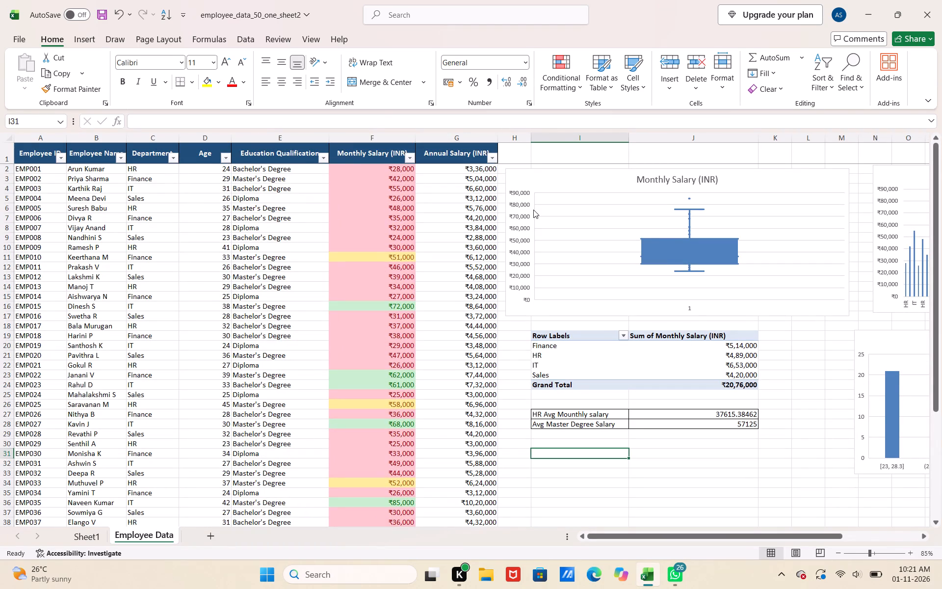
scroll(756, 361, down, 1)
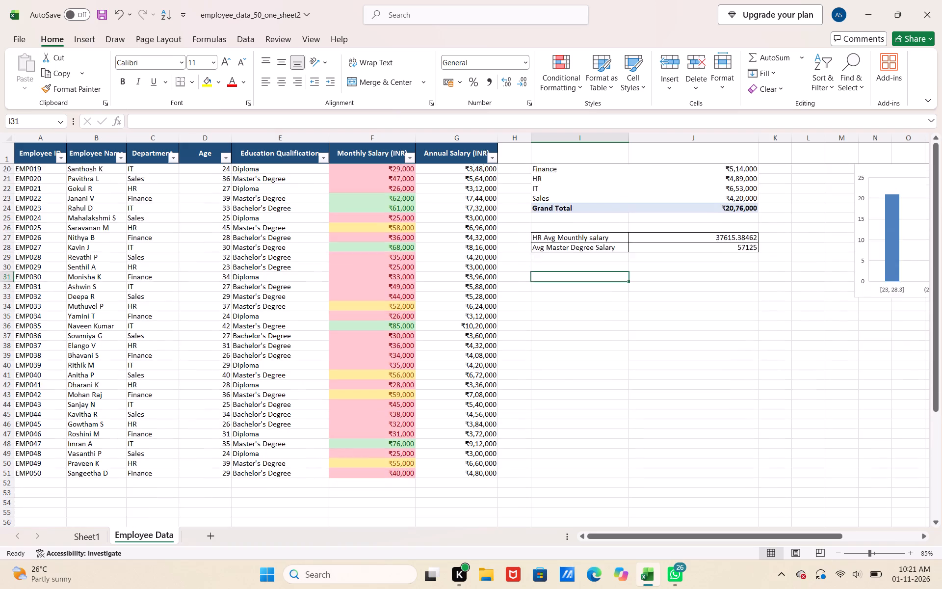
scroll(756, 361, down, 1)
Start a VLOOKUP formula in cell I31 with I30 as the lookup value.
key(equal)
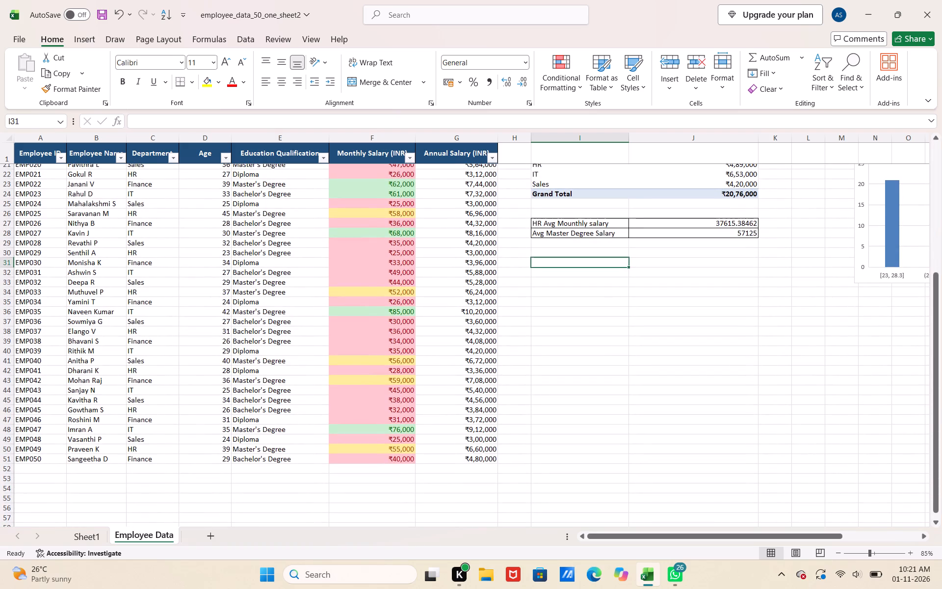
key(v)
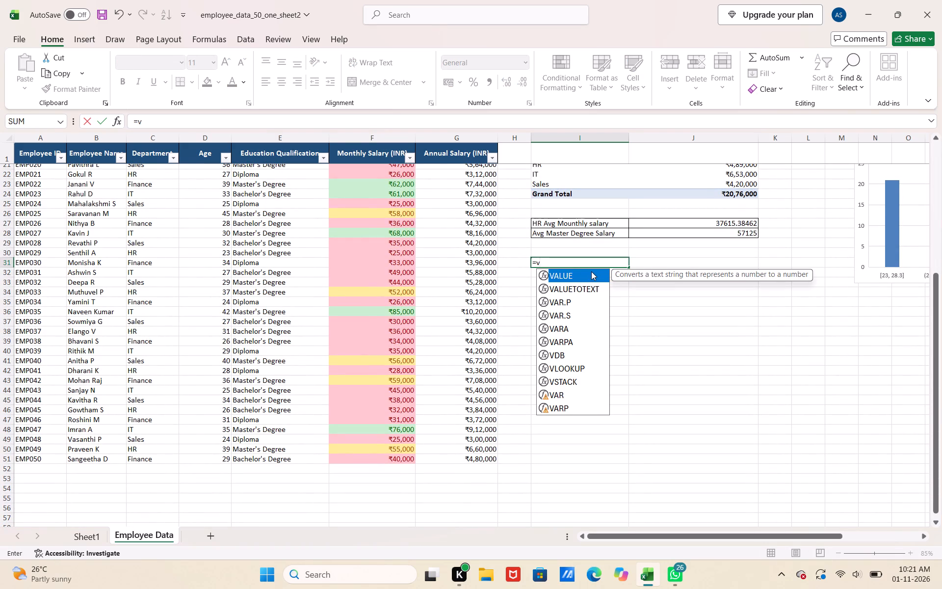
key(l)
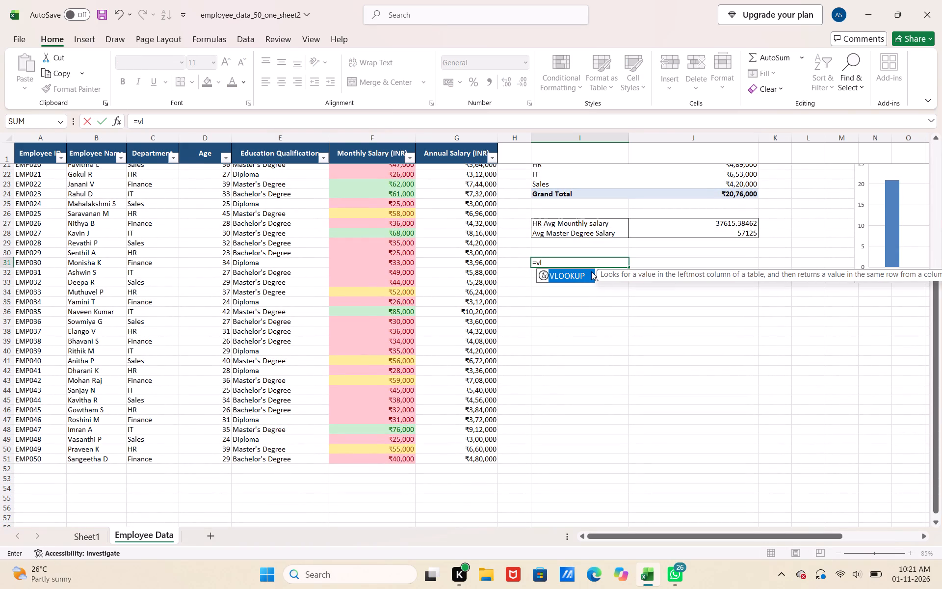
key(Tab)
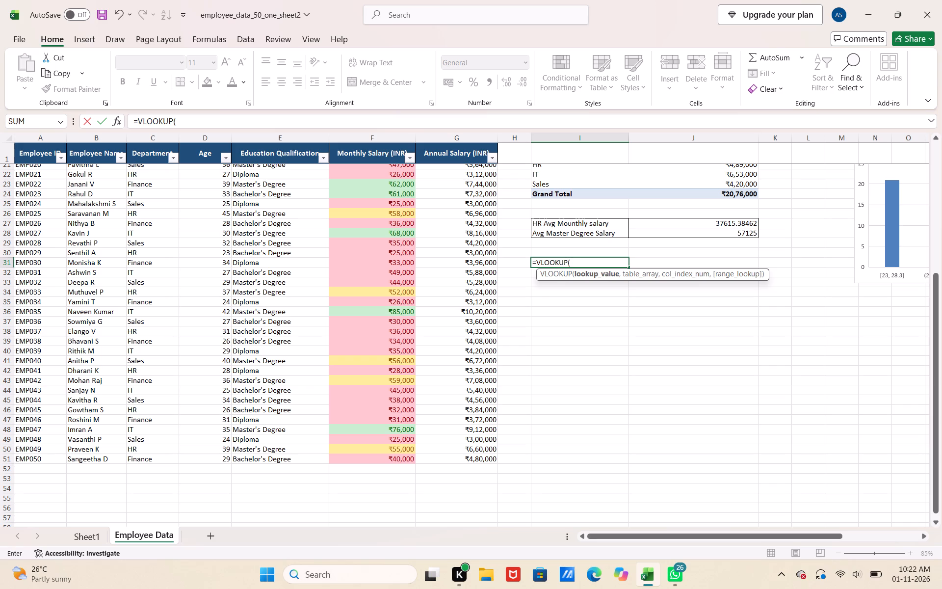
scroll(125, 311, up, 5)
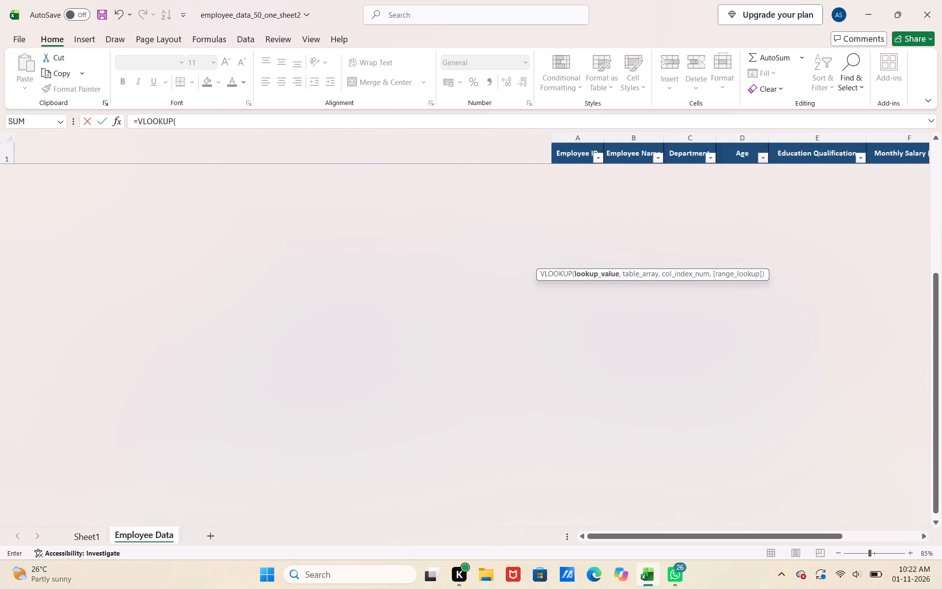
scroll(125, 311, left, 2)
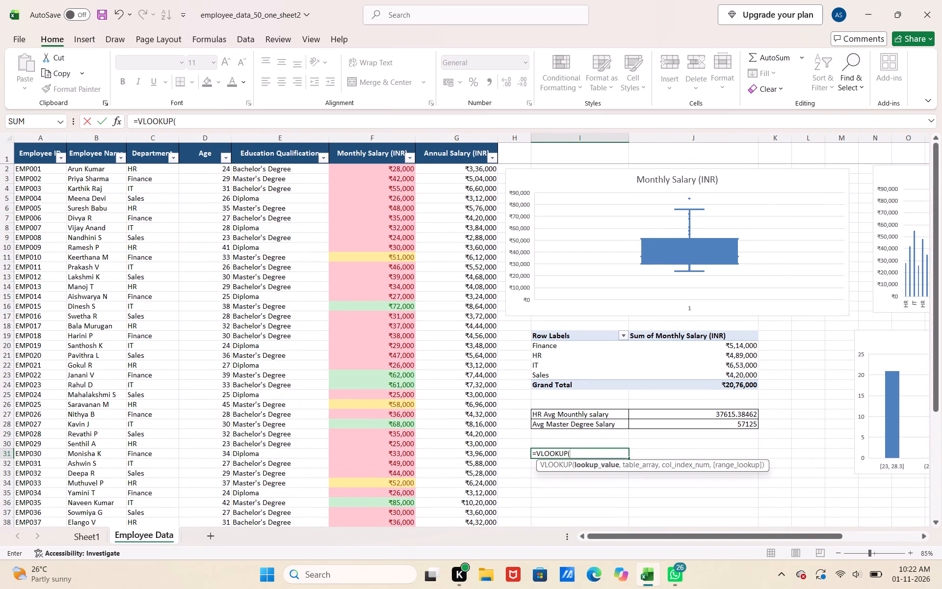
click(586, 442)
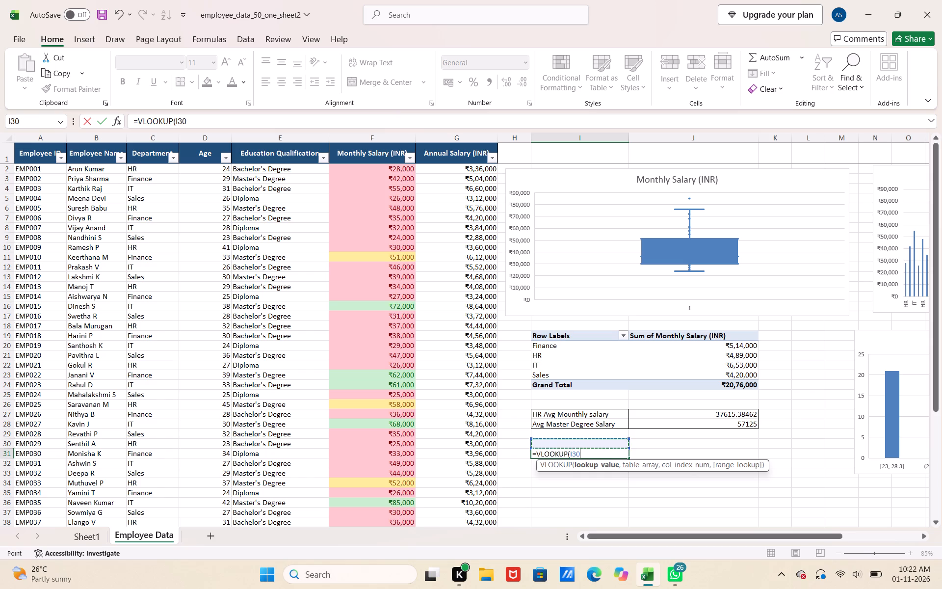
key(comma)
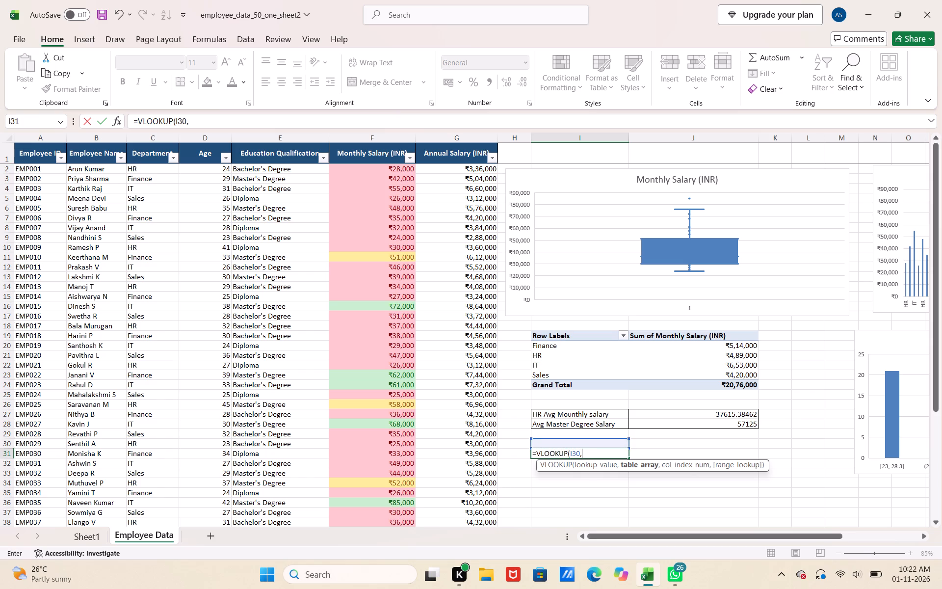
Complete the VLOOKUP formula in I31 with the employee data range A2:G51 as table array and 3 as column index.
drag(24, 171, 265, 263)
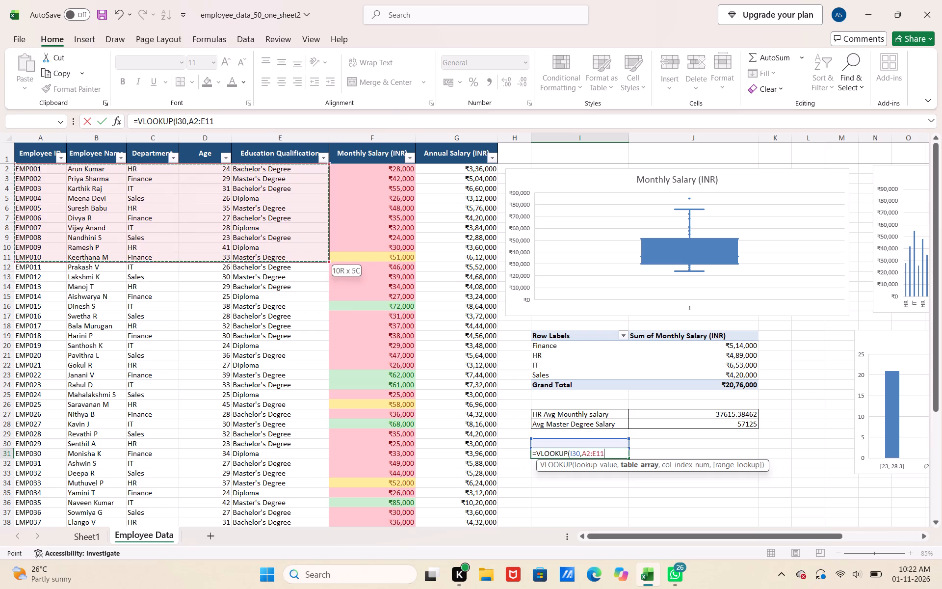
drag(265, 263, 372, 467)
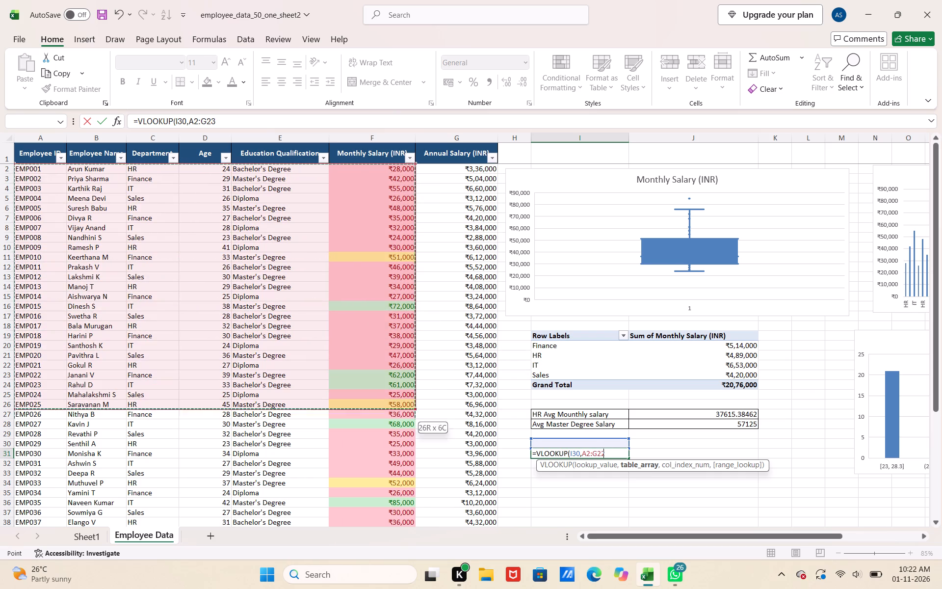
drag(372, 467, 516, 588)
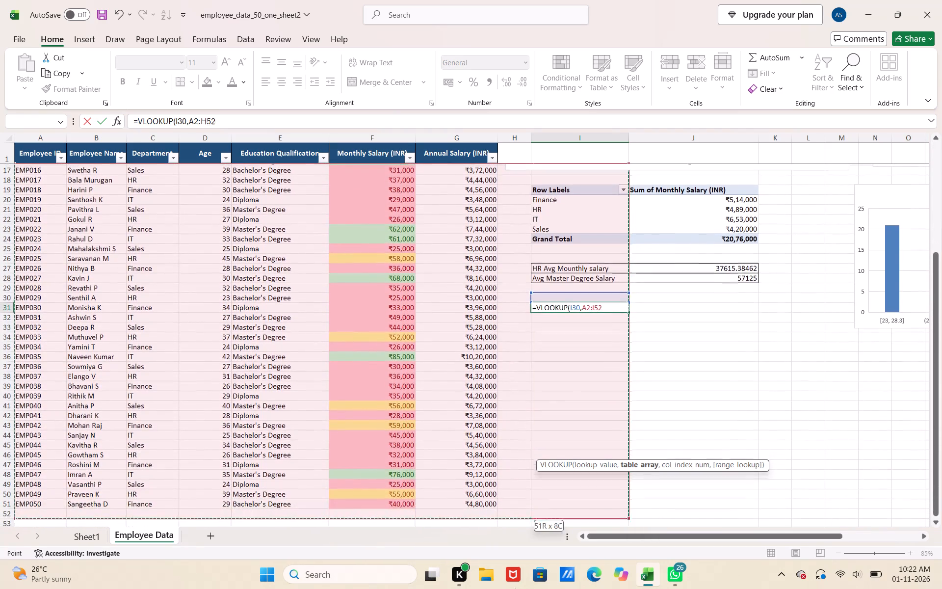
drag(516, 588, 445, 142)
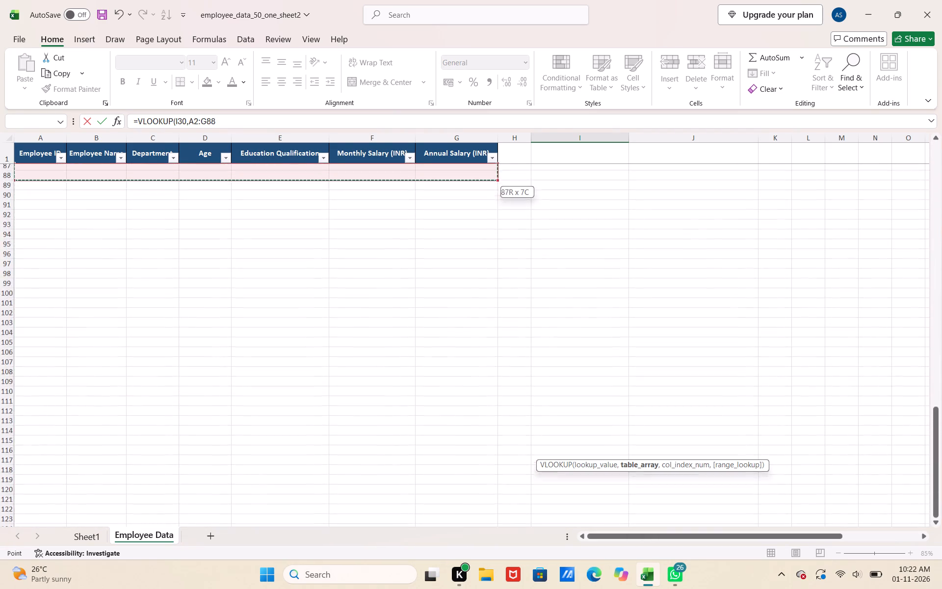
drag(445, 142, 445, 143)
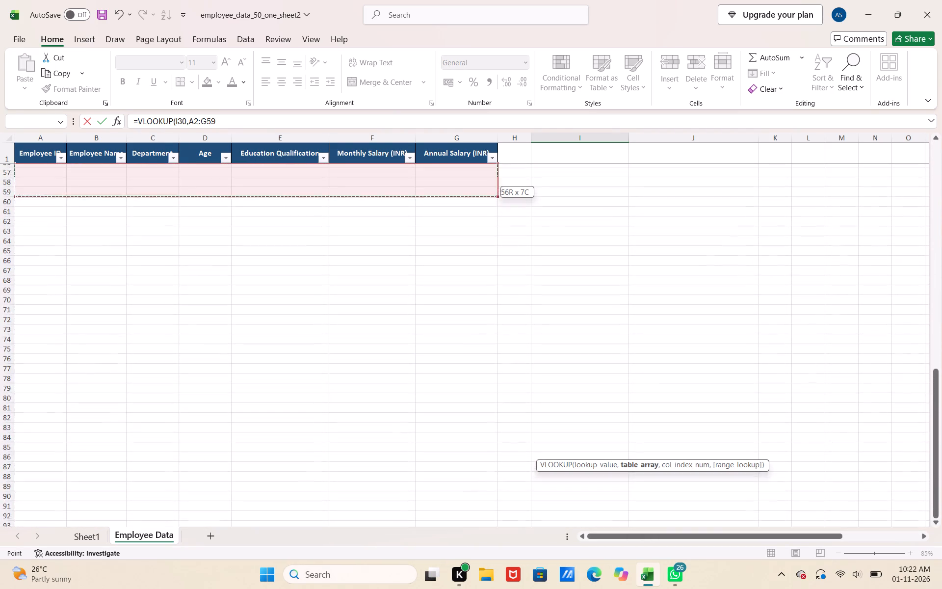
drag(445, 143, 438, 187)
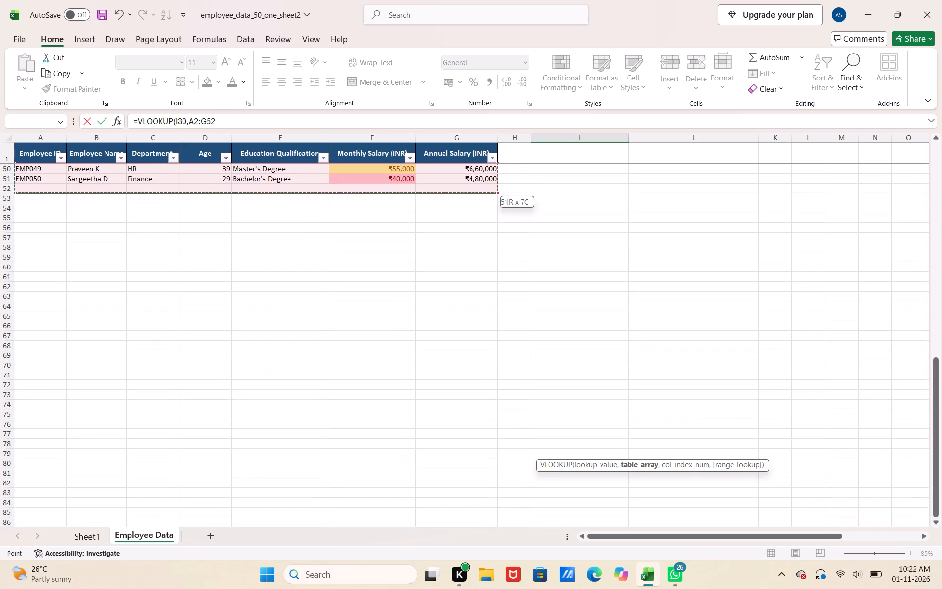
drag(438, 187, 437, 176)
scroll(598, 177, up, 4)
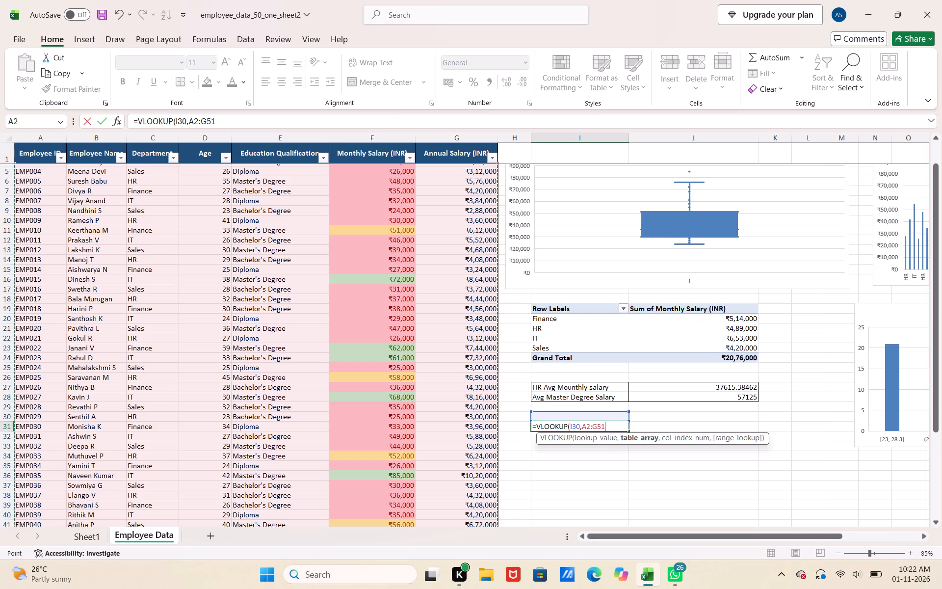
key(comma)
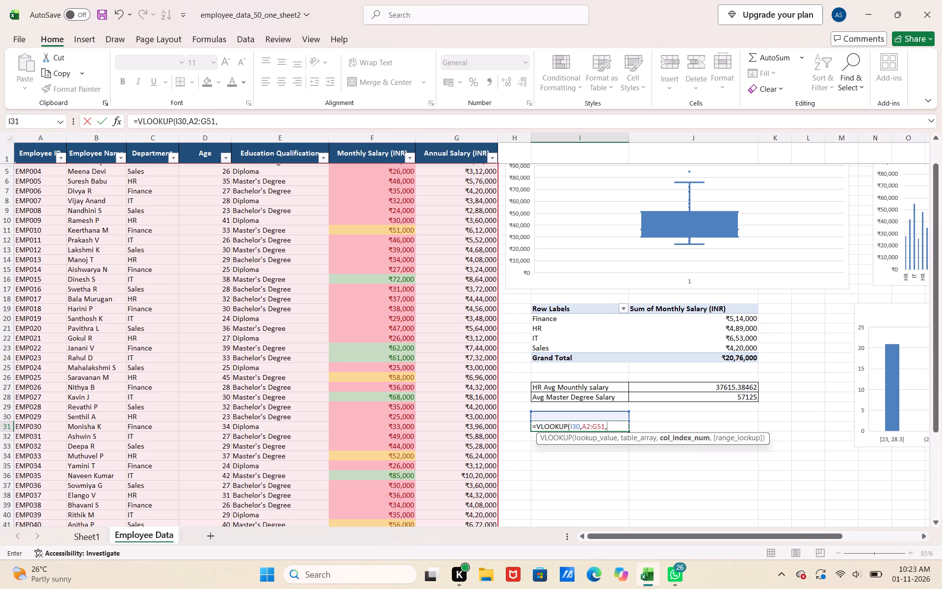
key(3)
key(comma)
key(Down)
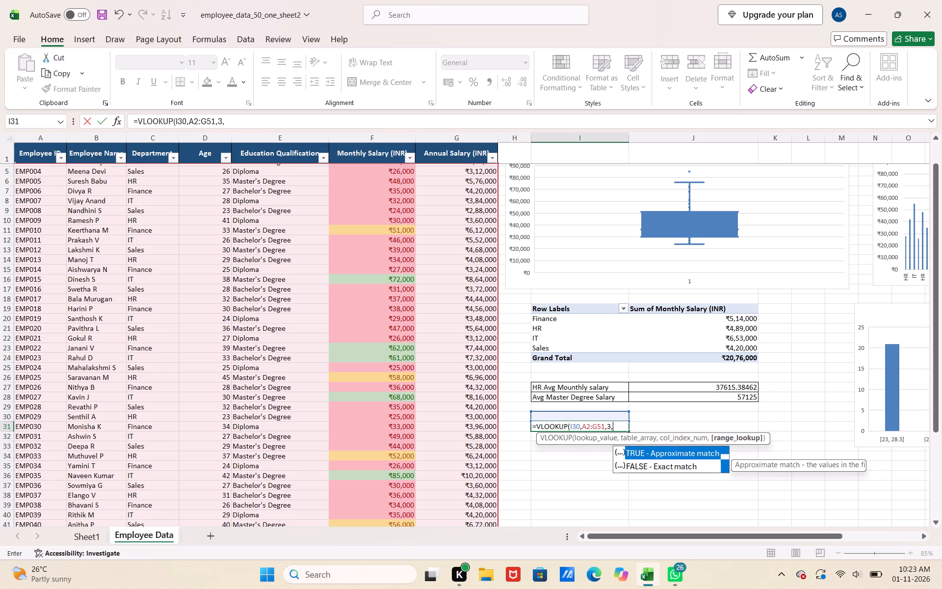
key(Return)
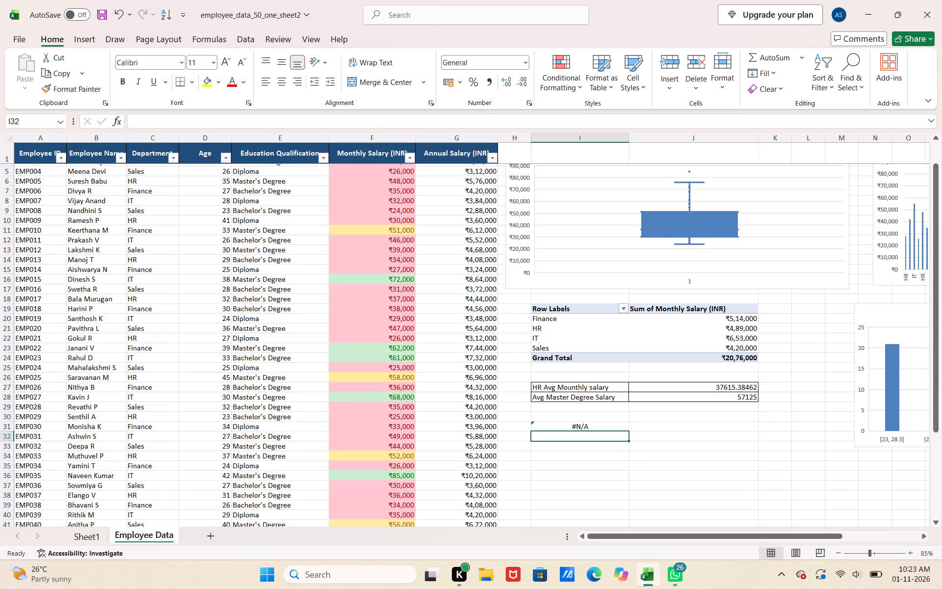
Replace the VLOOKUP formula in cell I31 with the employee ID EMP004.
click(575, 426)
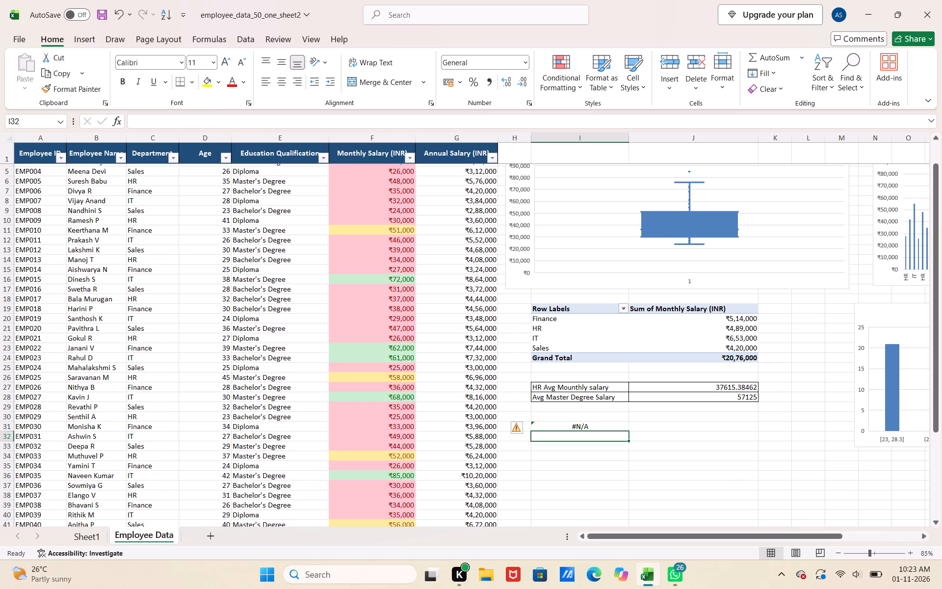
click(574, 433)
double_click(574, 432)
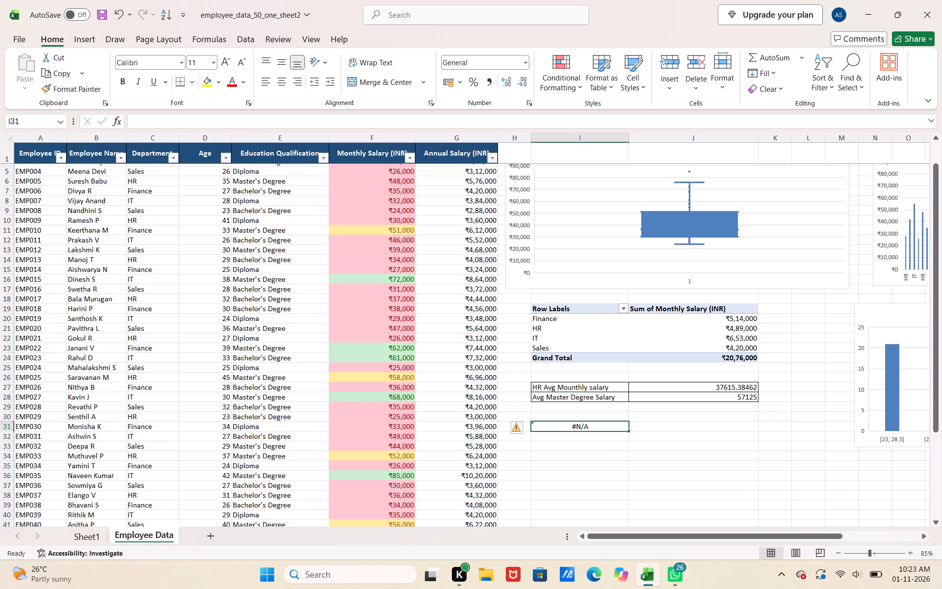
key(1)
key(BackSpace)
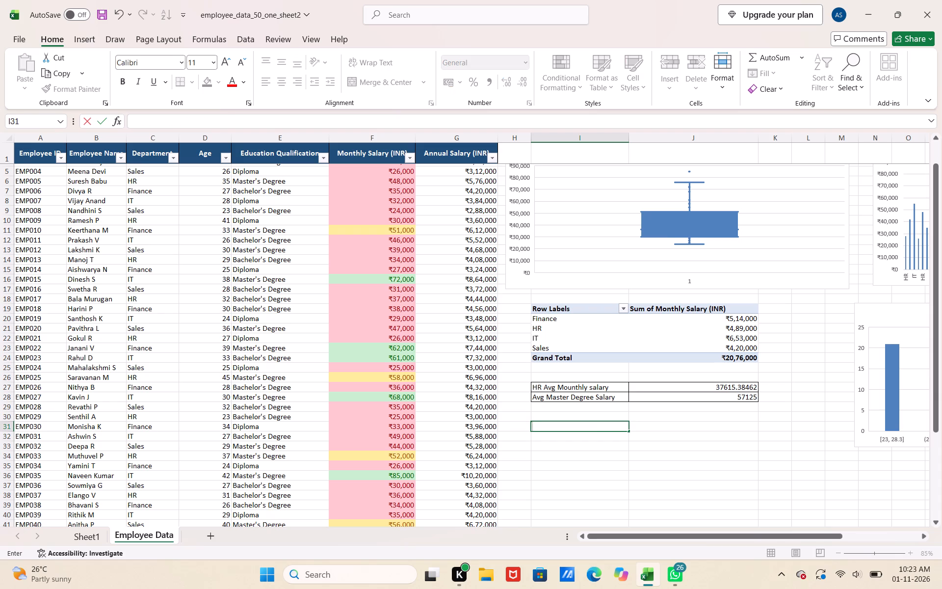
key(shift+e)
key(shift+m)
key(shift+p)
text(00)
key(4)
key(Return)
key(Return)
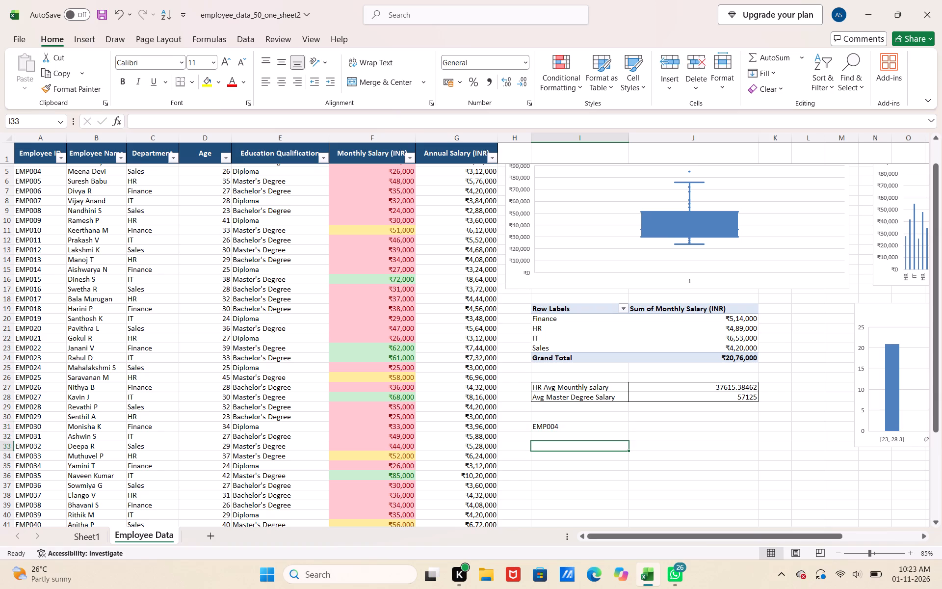
Clear the employee ID EMP004 from cell I31.
click(574, 435)
double_click(574, 435)
double_click(576, 431)
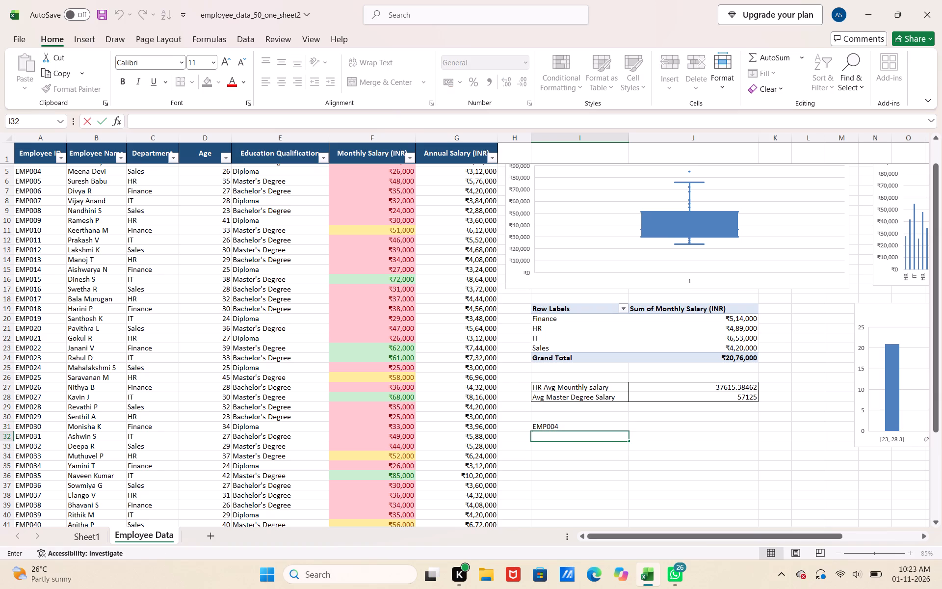
click(494, 317)
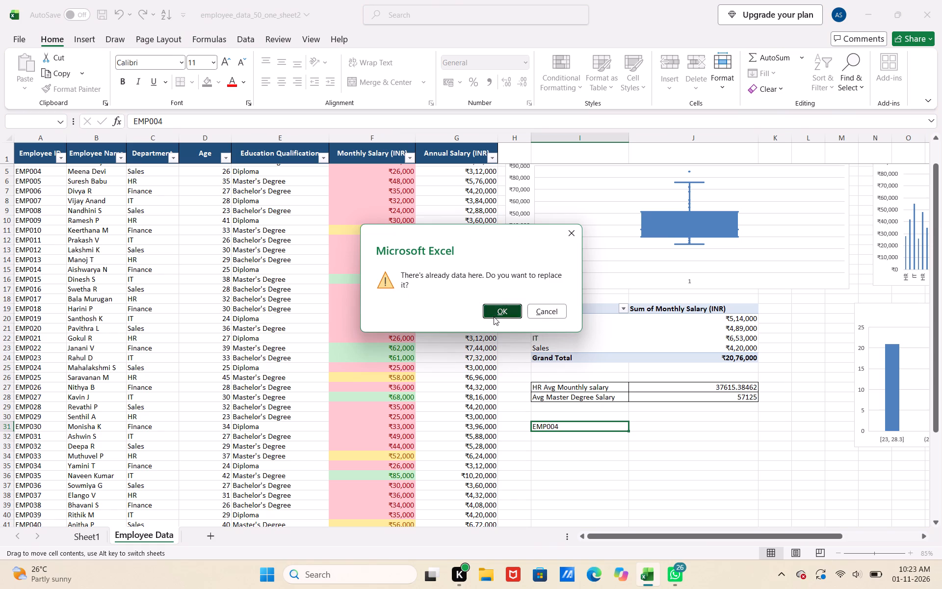
click(573, 424)
Start a VLOOKUP formula in cell I30 with the text "EMP003" as the lookup value.
double_click(574, 416)
double_click(574, 416)
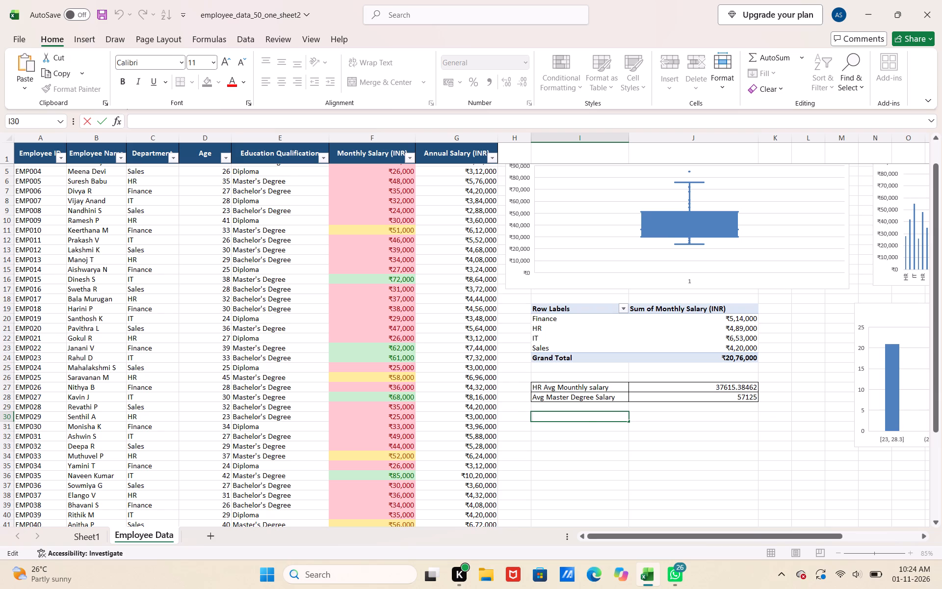
key(shift+plus)
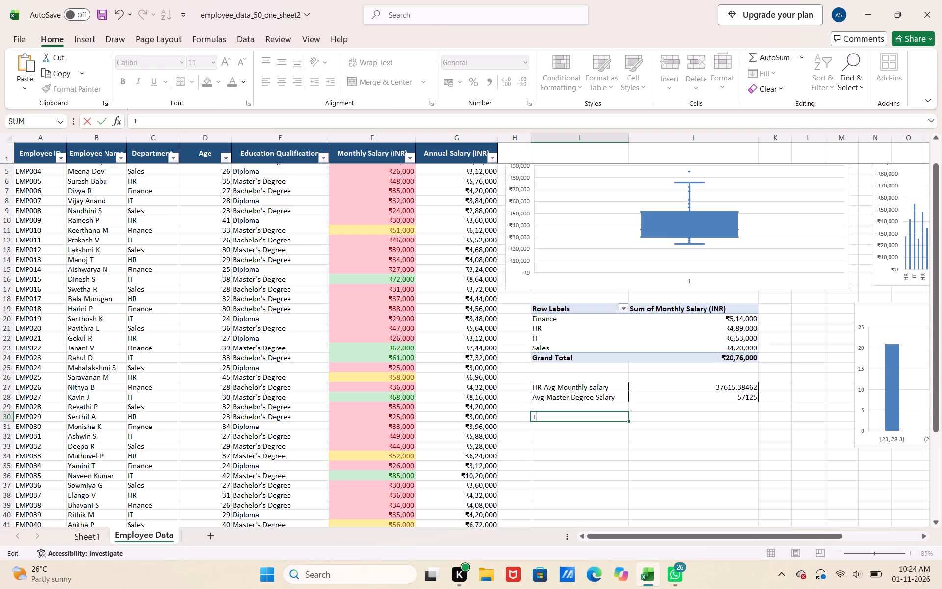
key(BackSpace)
key(equal)
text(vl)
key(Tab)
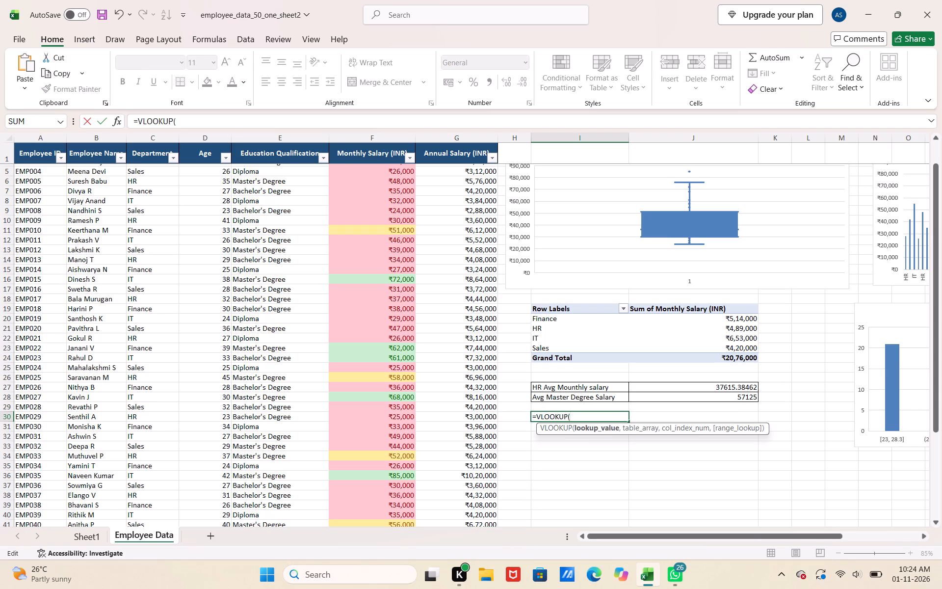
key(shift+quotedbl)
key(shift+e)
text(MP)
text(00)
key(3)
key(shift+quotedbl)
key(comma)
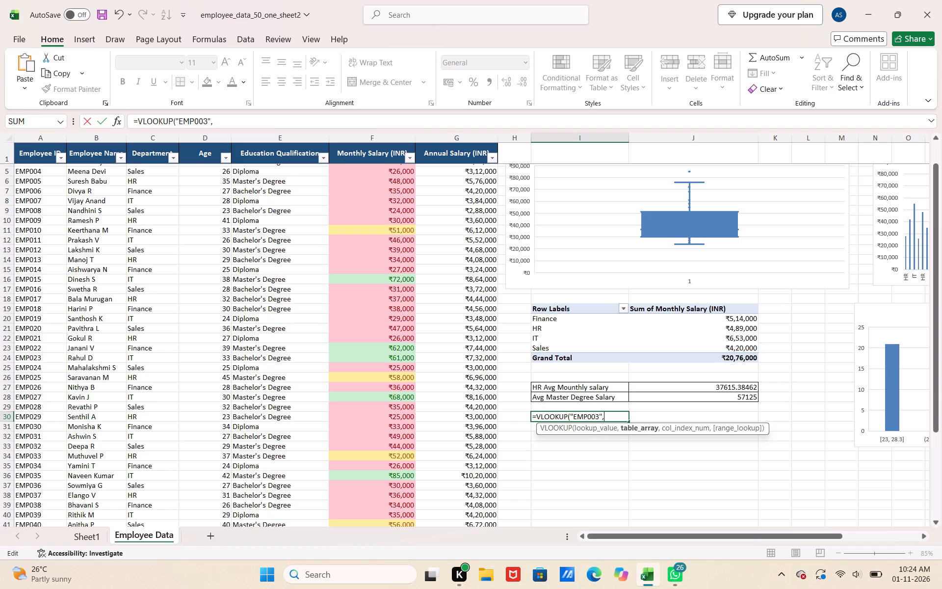
Set the VLOOKUP's table array to the whole employee table including headers, A1:G51.
drag(35, 156, 213, 194)
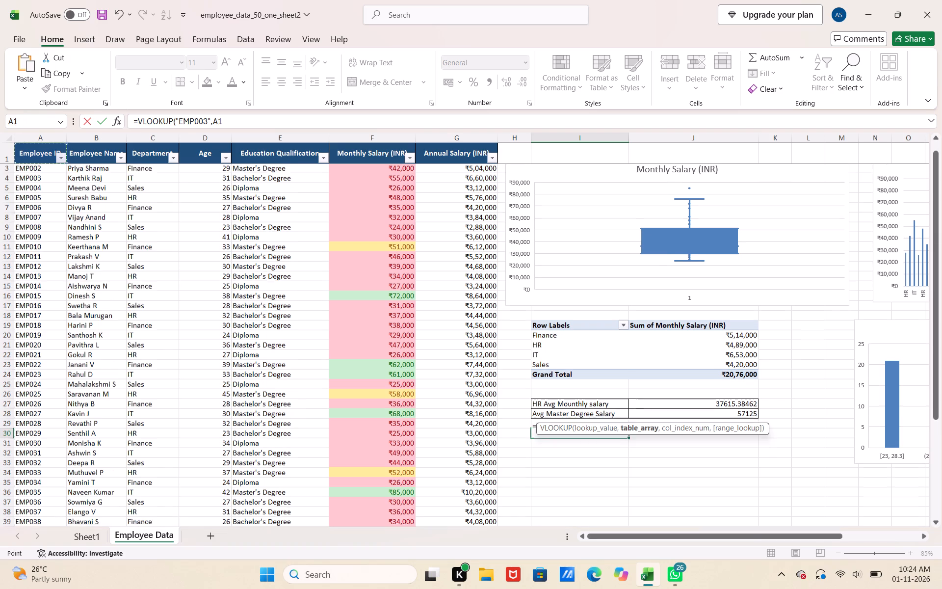
drag(213, 194, 460, 588)
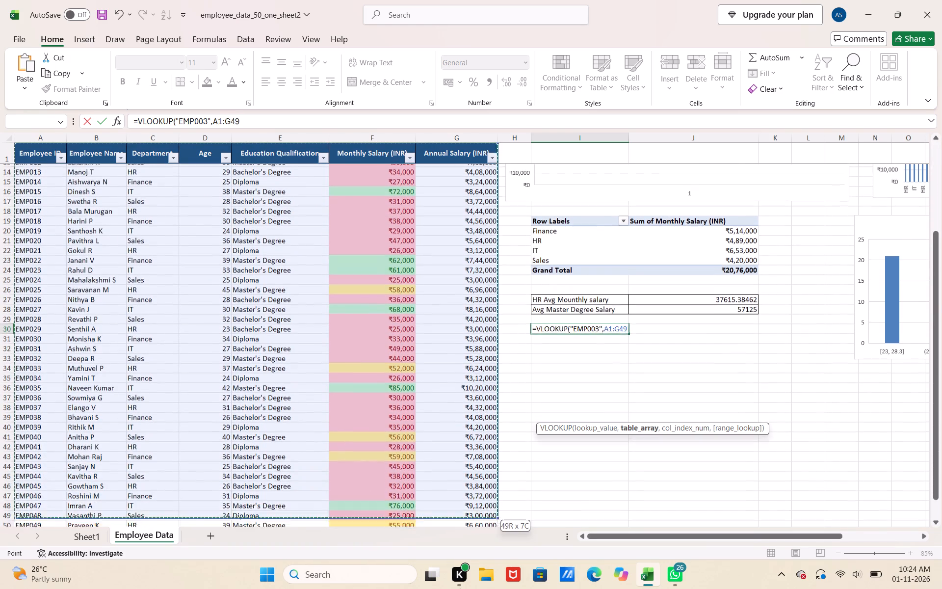
drag(460, 588, 388, 140)
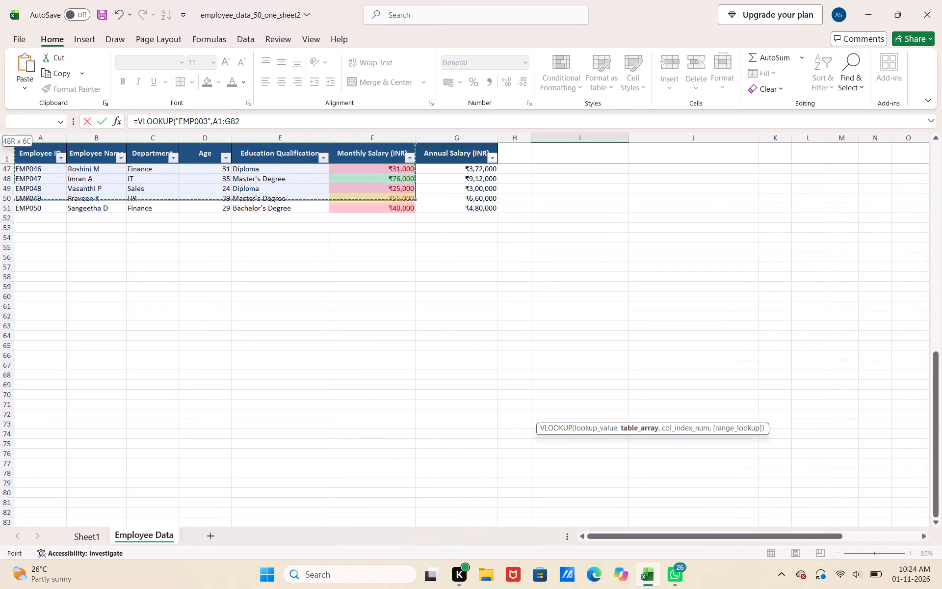
drag(388, 140, 492, 334)
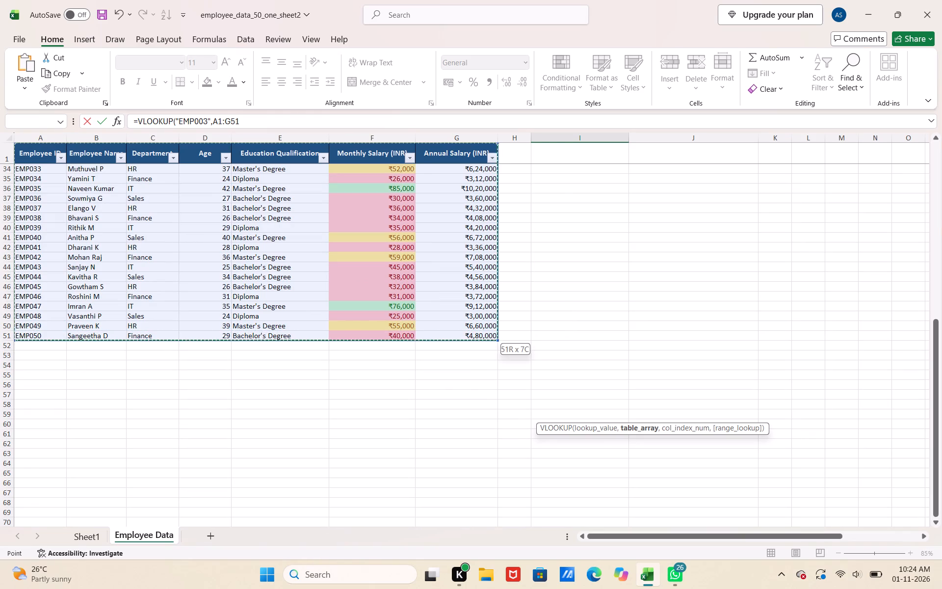
drag(492, 334, 492, 334)
scroll(611, 298, up, 8)
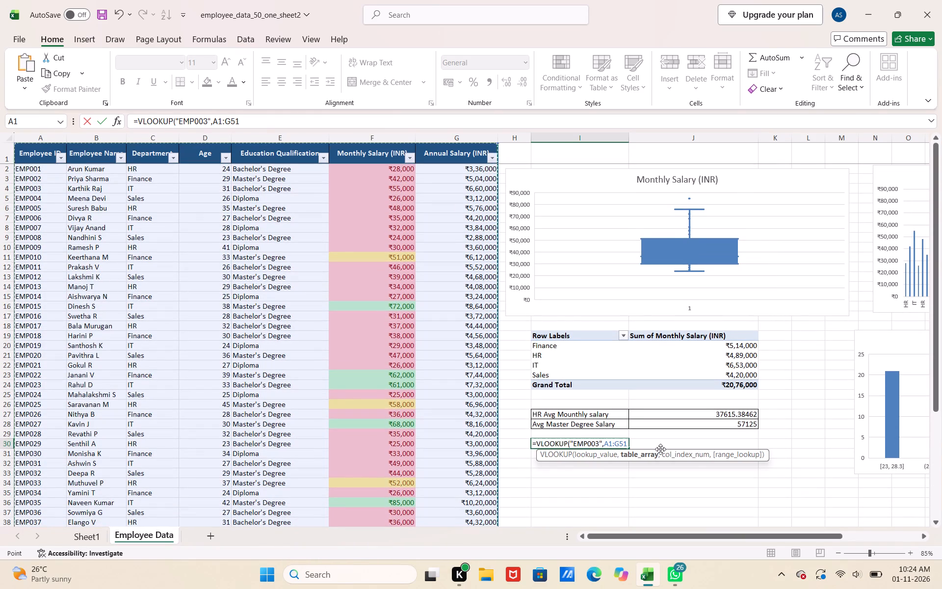
Complete the VLOOKUP in I30 with column index 3 and an empty range lookup argument after the final comma.
key(comma)
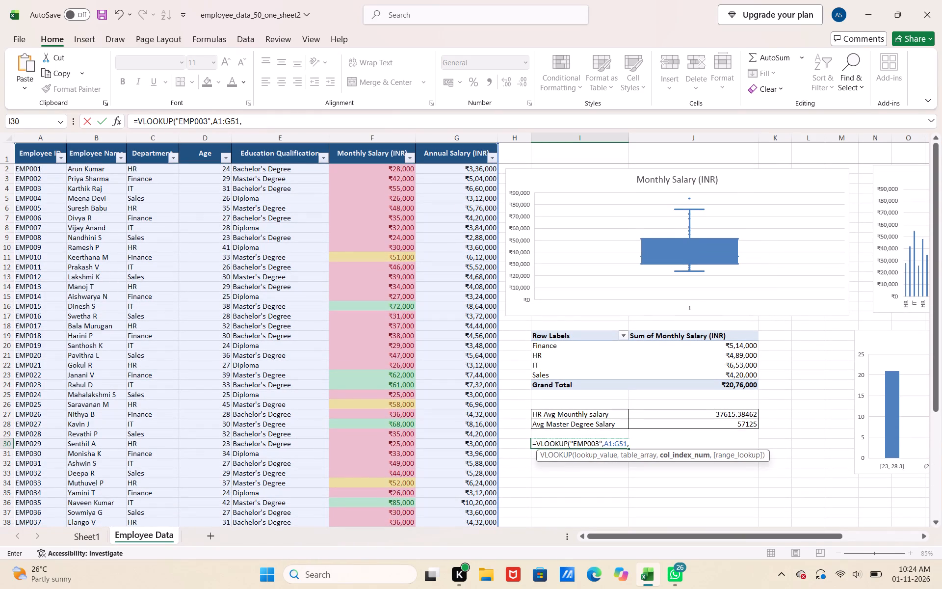
key(3)
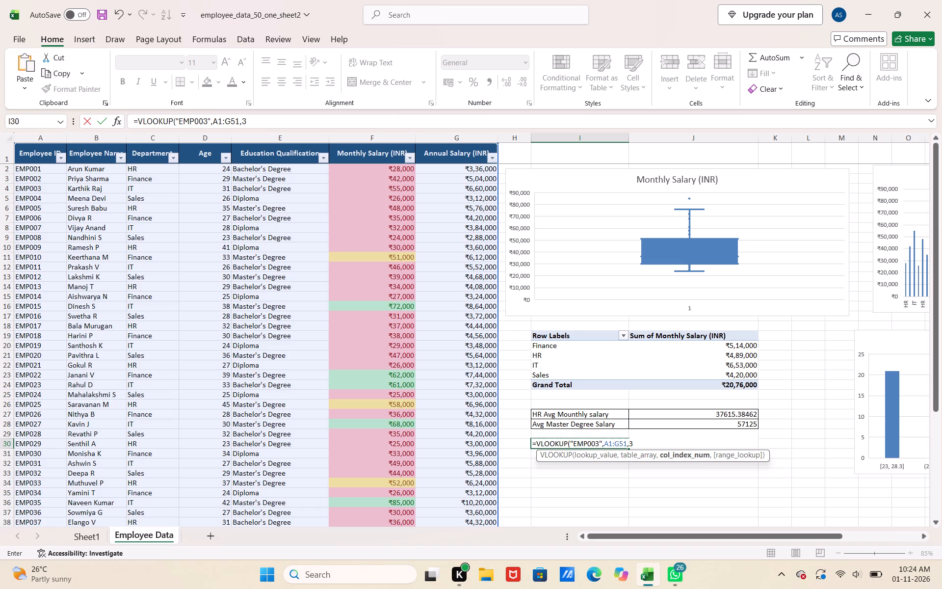
key(comma)
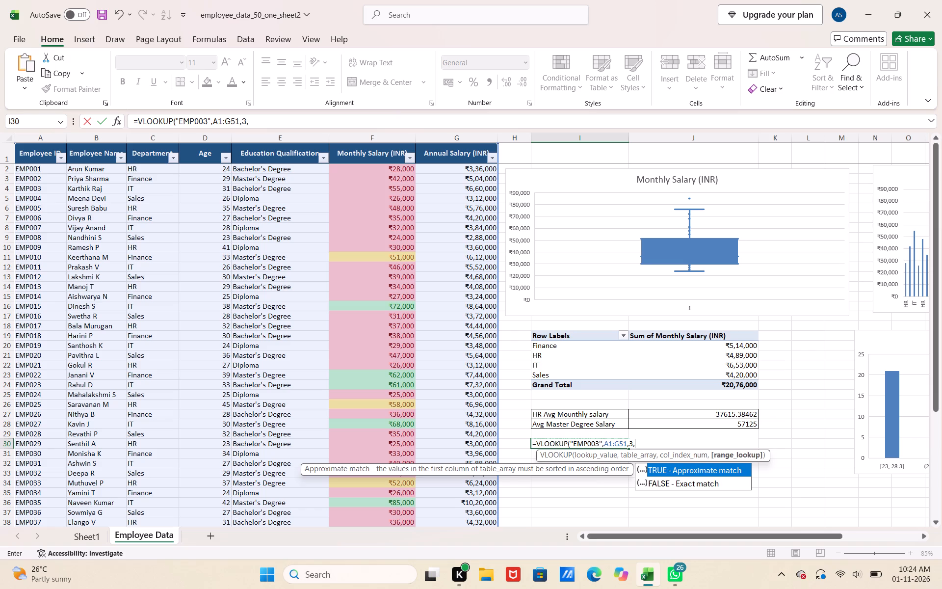
click(685, 479)
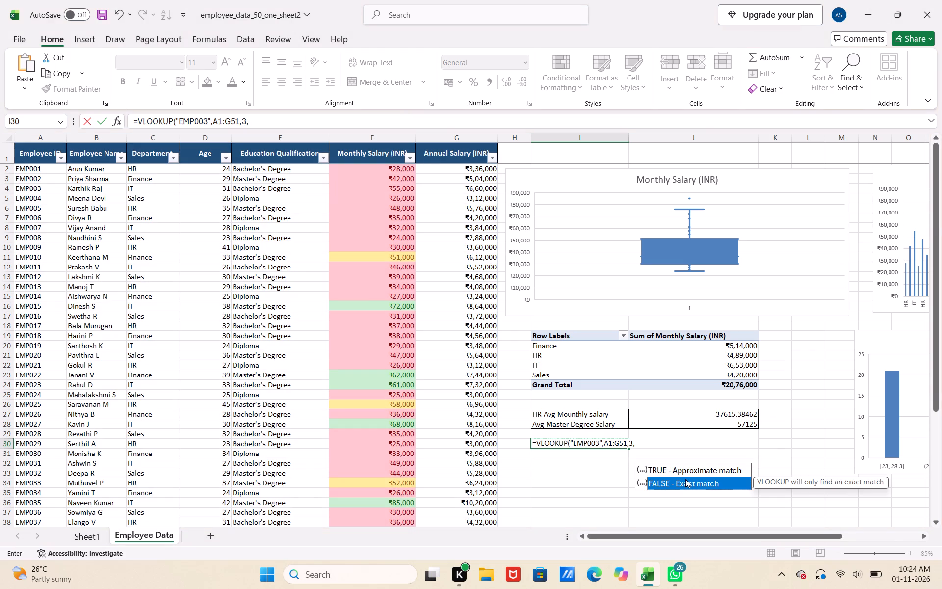
key(shift+parenright)
key(Return)
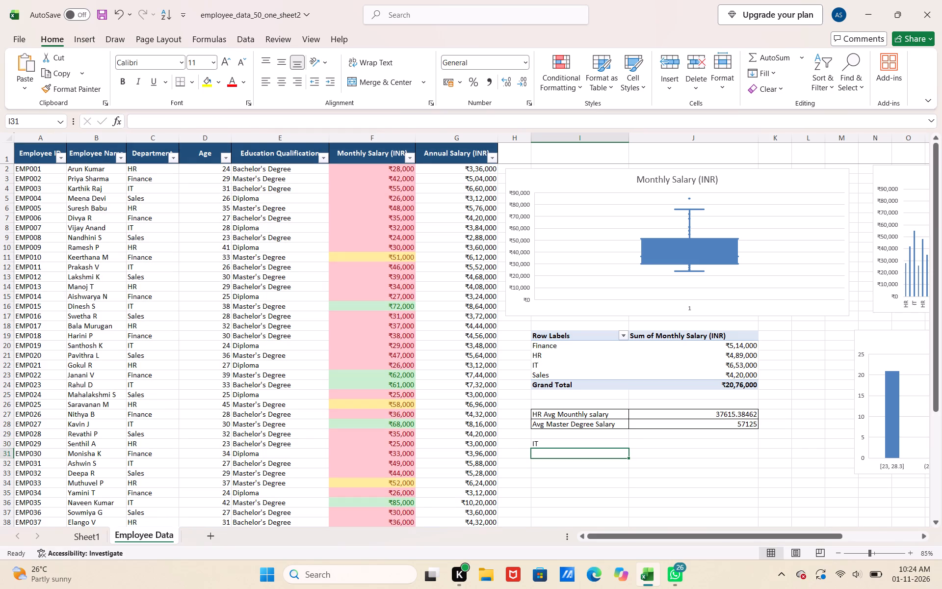
Change the column index of the VLOOKUP in cell I30 to 2 so it looks up the employee name.
click(592, 443)
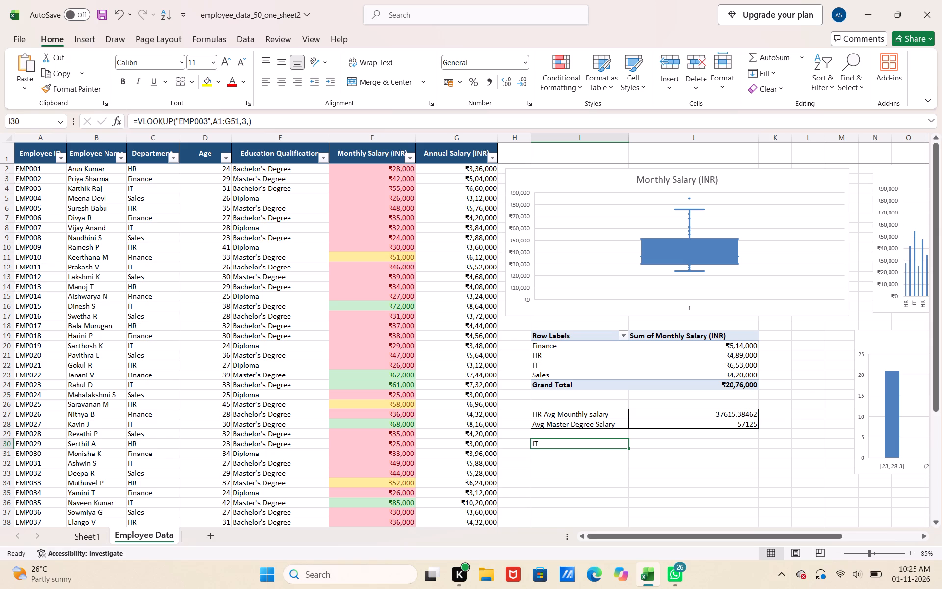
double_click(592, 443)
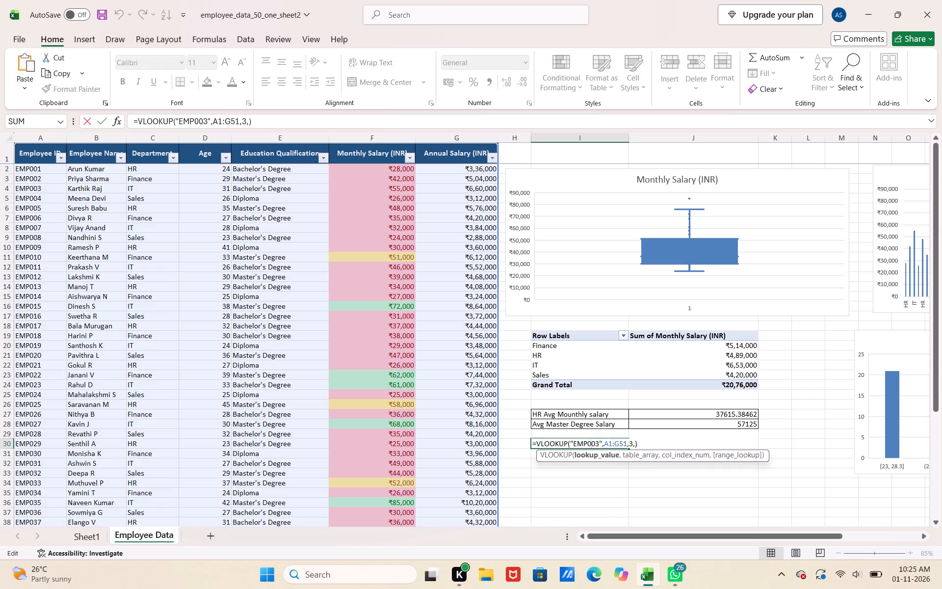
click(632, 443)
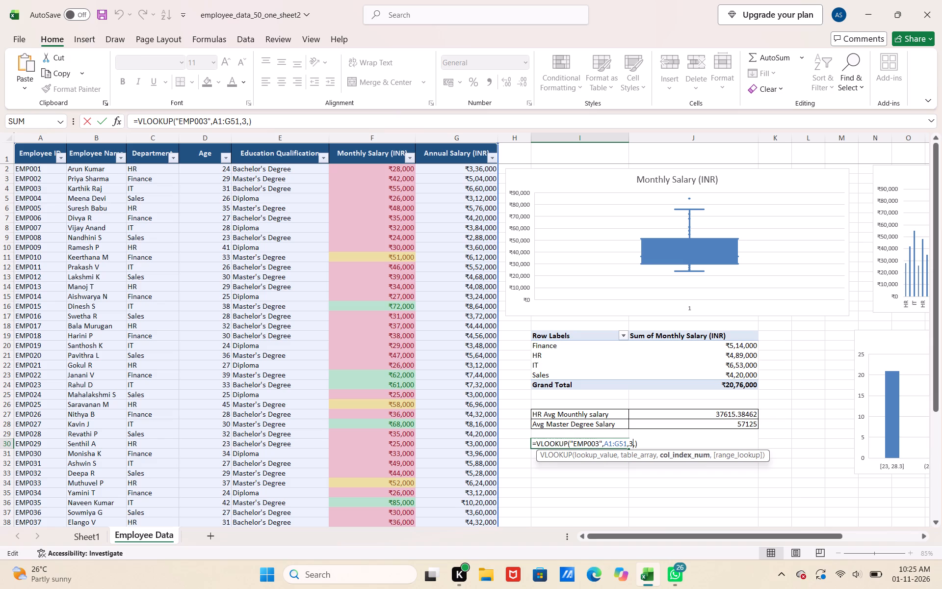
key(BackSpace)
key(2)
key(Return)
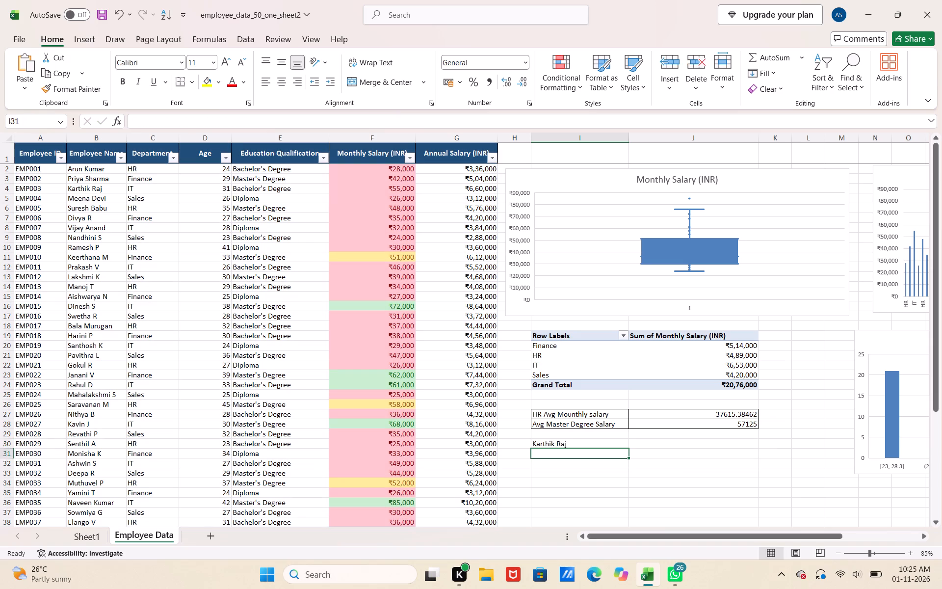
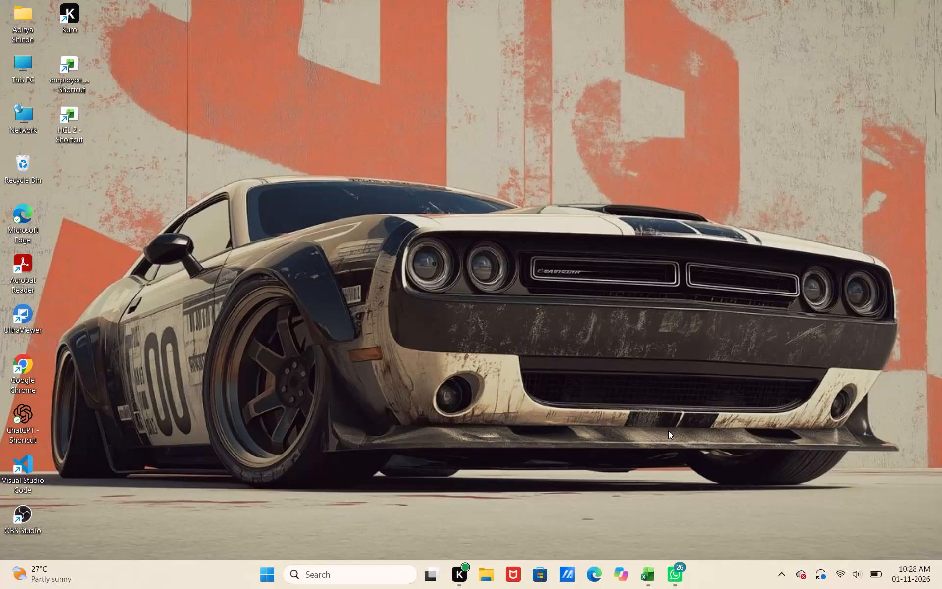
Switch back to the employee_data_50_one_sheet2 workbook in Excel and check the employee table and VLOOKUP cell I30 on the Employee Data sheet.
click(650, 580)
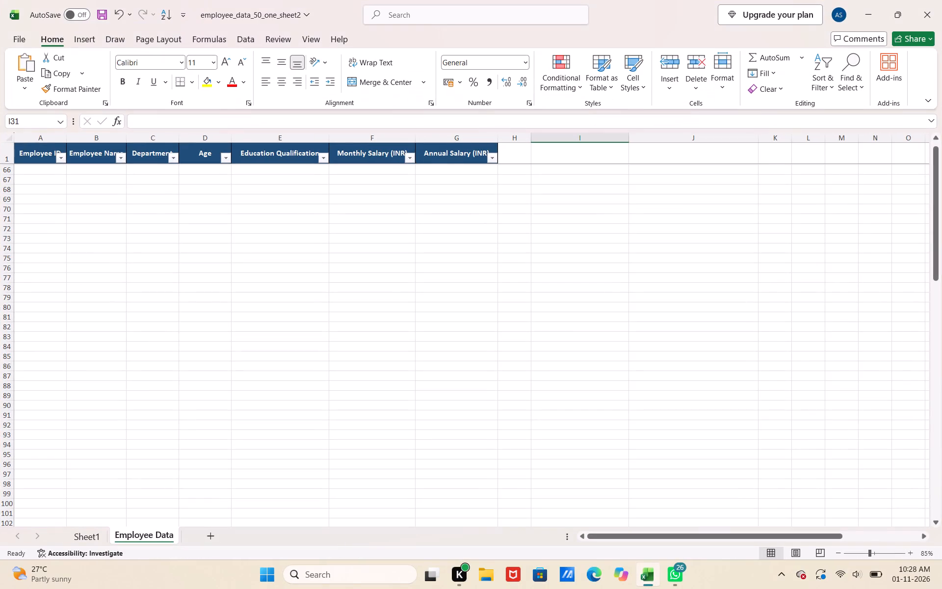
scroll(449, 344, up, 6)
scroll(449, 344, down, 1)
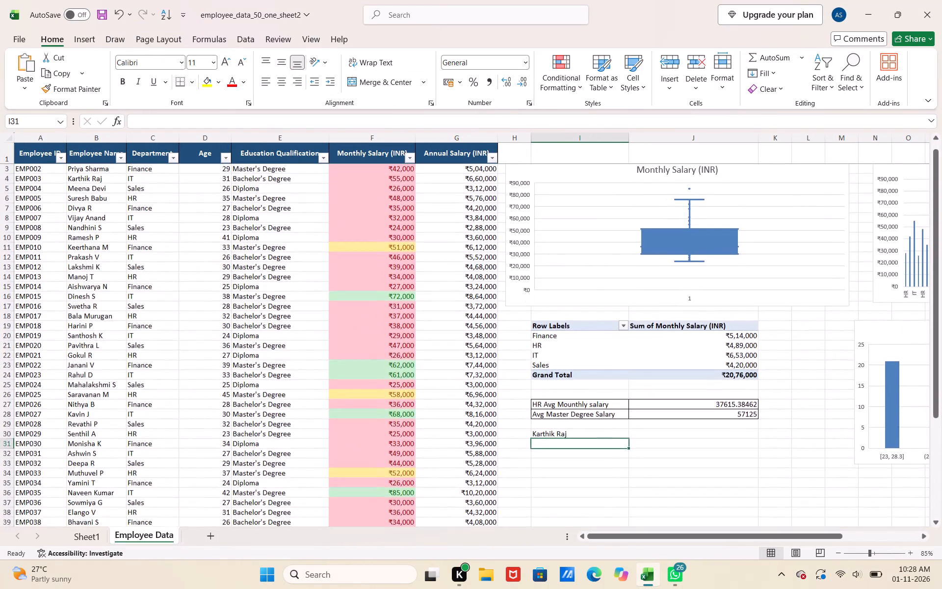
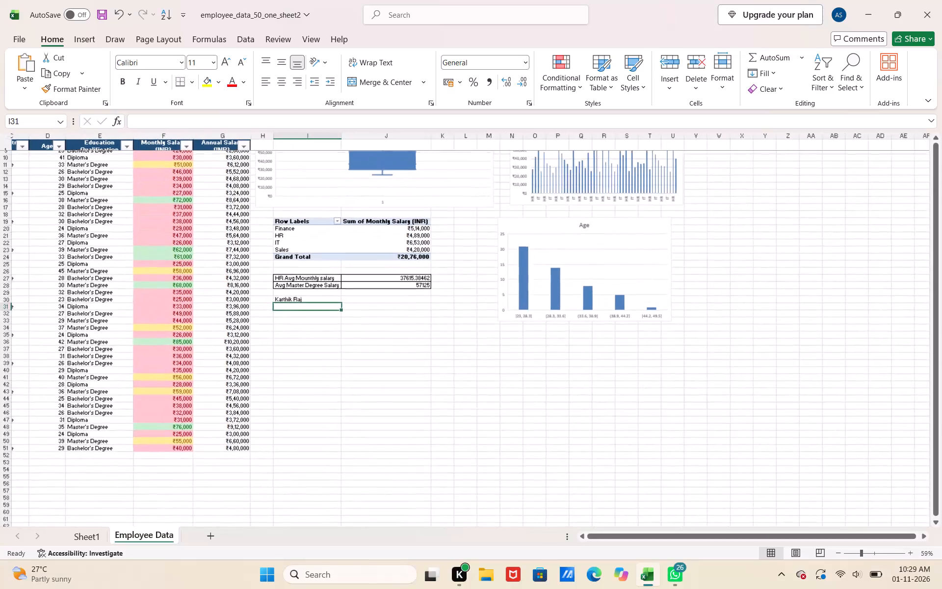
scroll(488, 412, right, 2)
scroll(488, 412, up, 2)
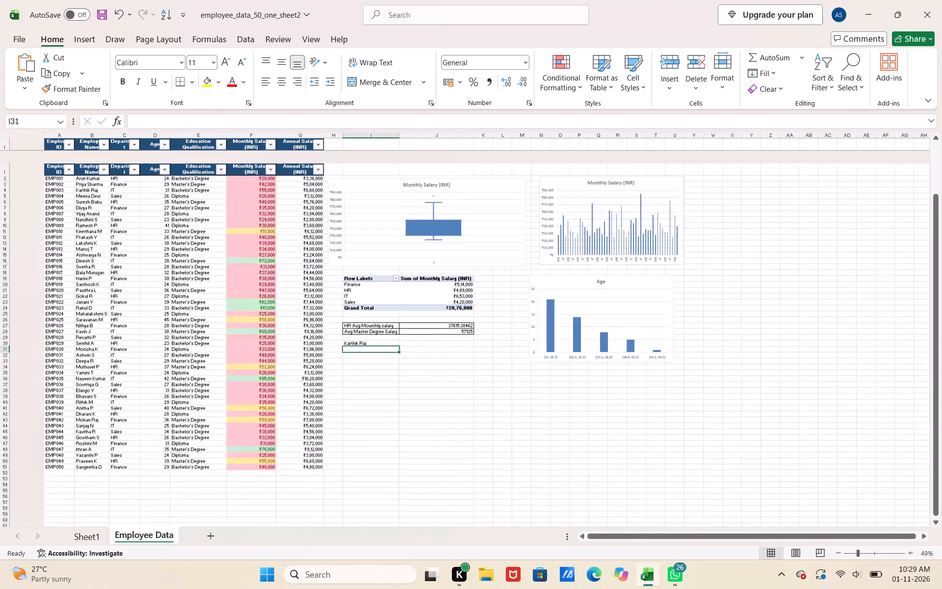
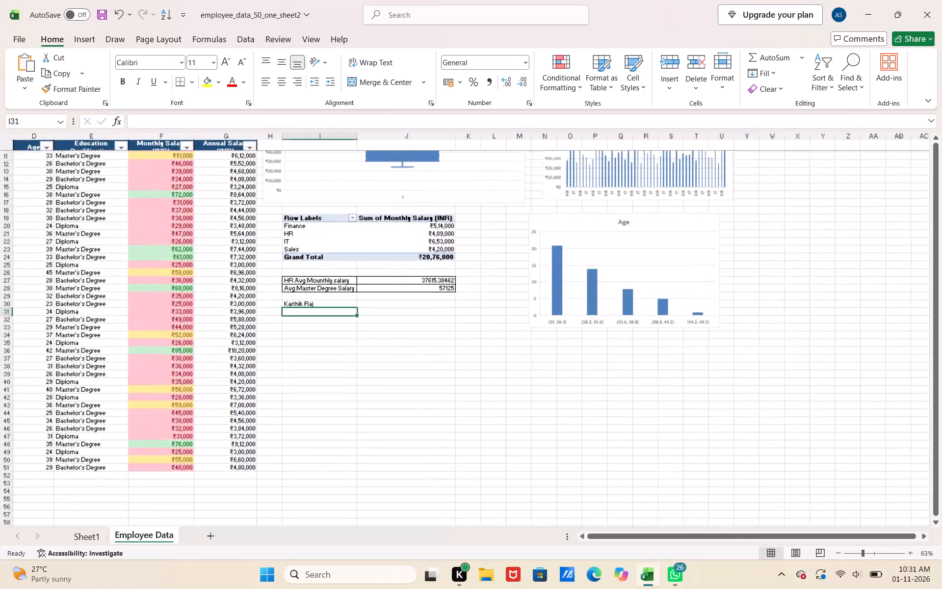
Set the column index of the VLOOKUP in cell I30 to 6 to look up EMP003's monthly salary.
scroll(13, 267, right, 3)
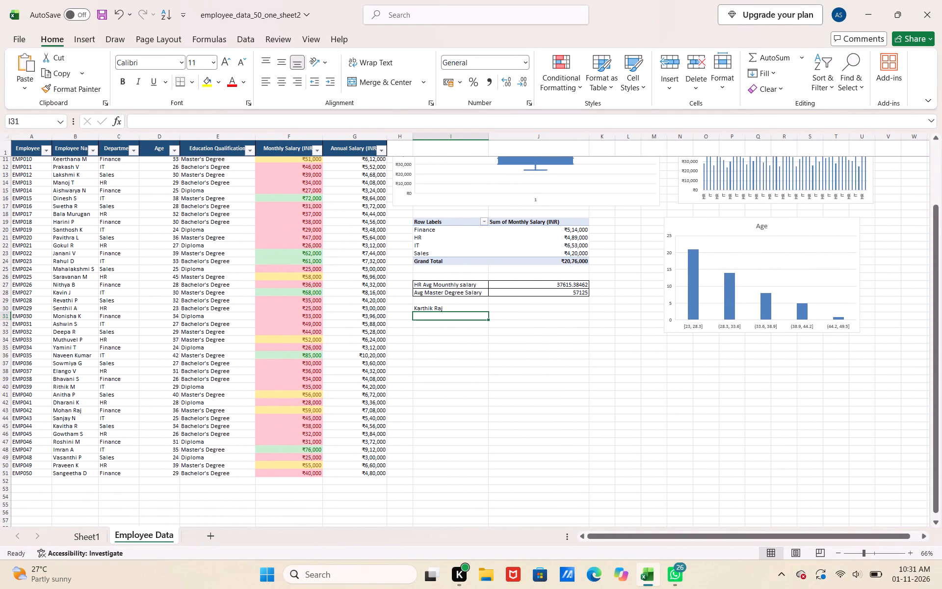
double_click(458, 308)
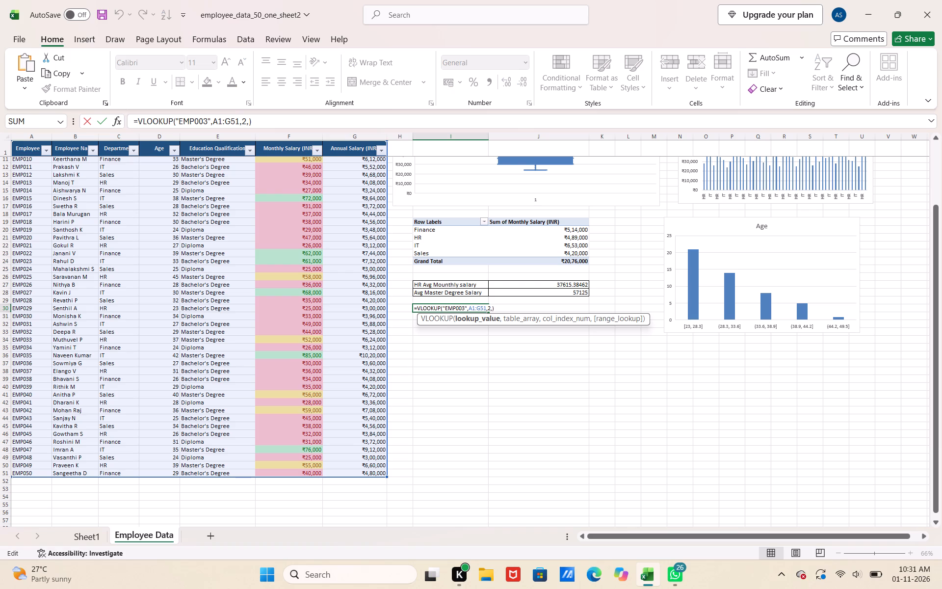
click(490, 307)
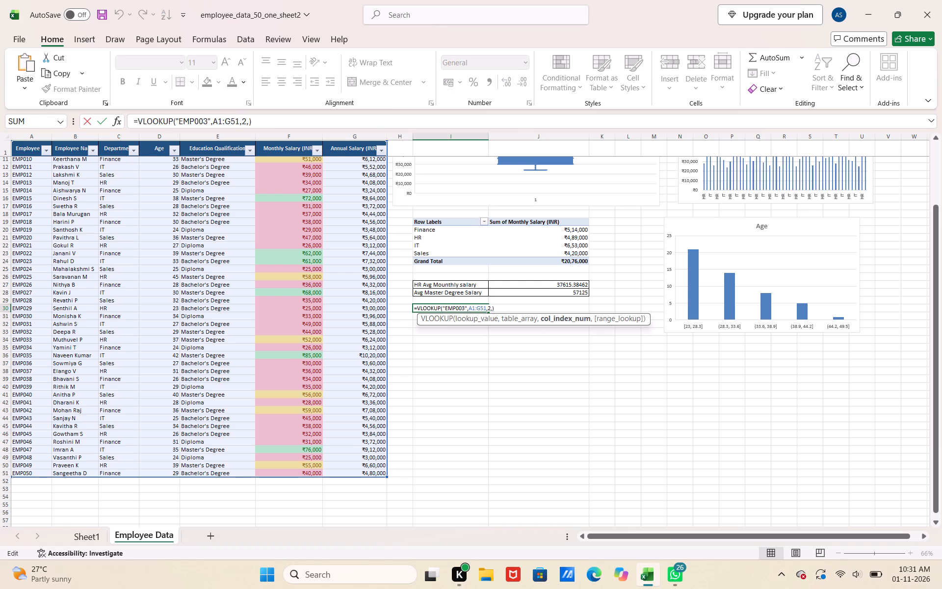
key(BackSpace)
key(6)
key(Return)
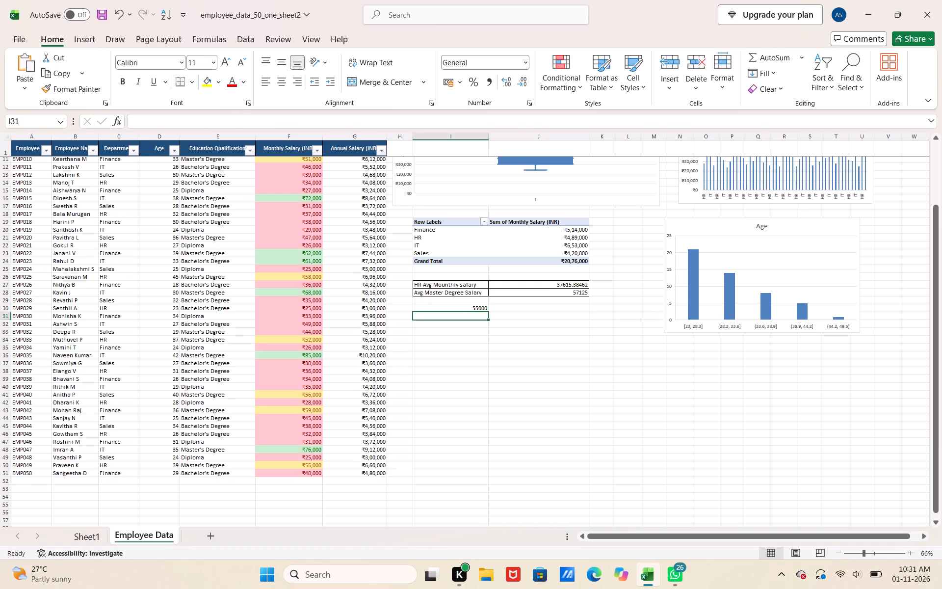
Open the VLOOKUP formula in cell I30 and check its arguments, particularly the column index.
click(483, 308)
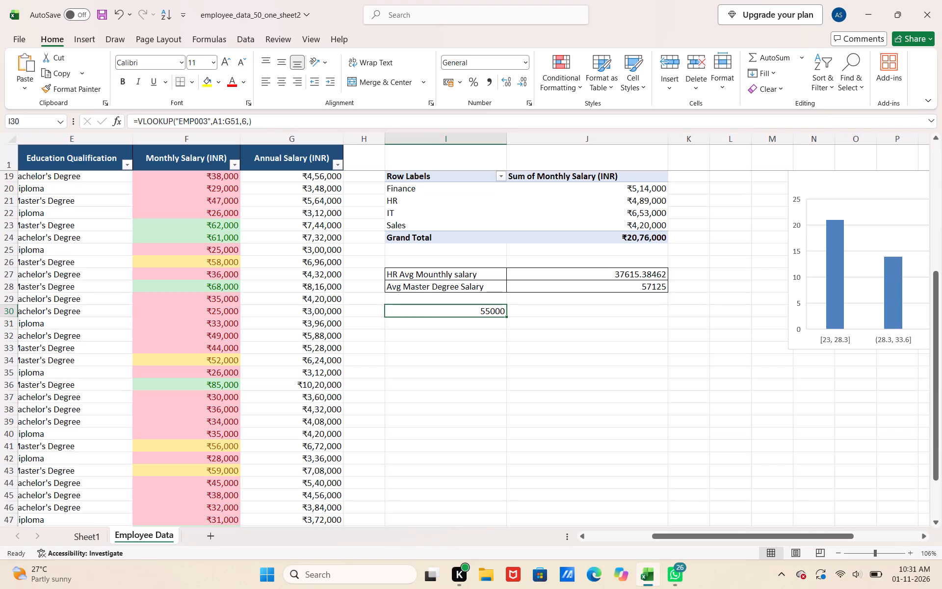
double_click(483, 308)
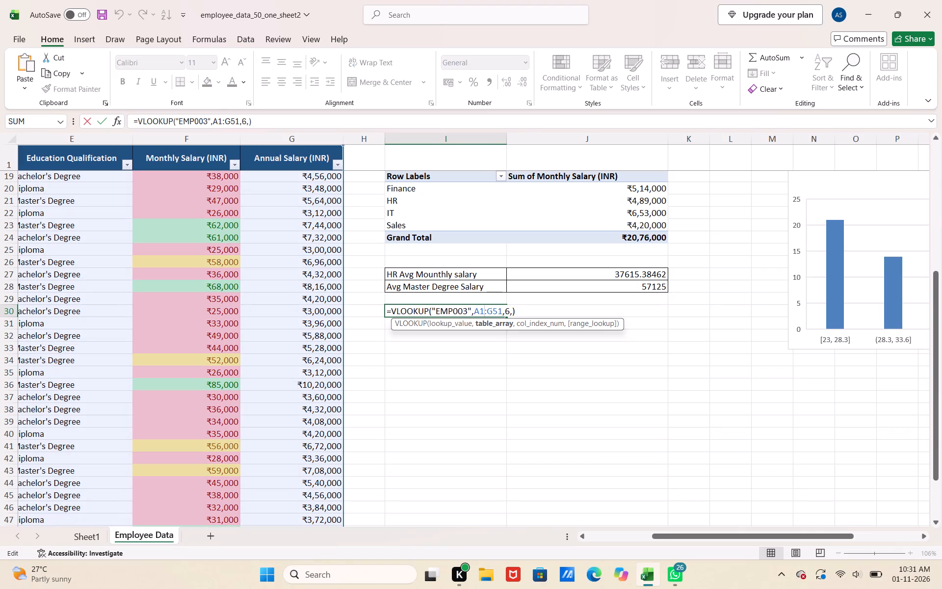
click(511, 315)
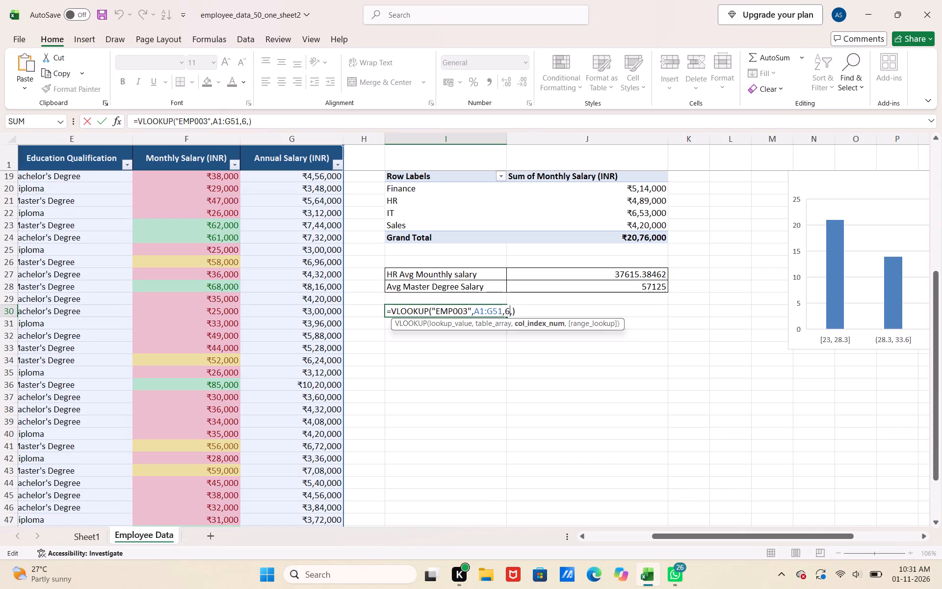
click(642, 376)
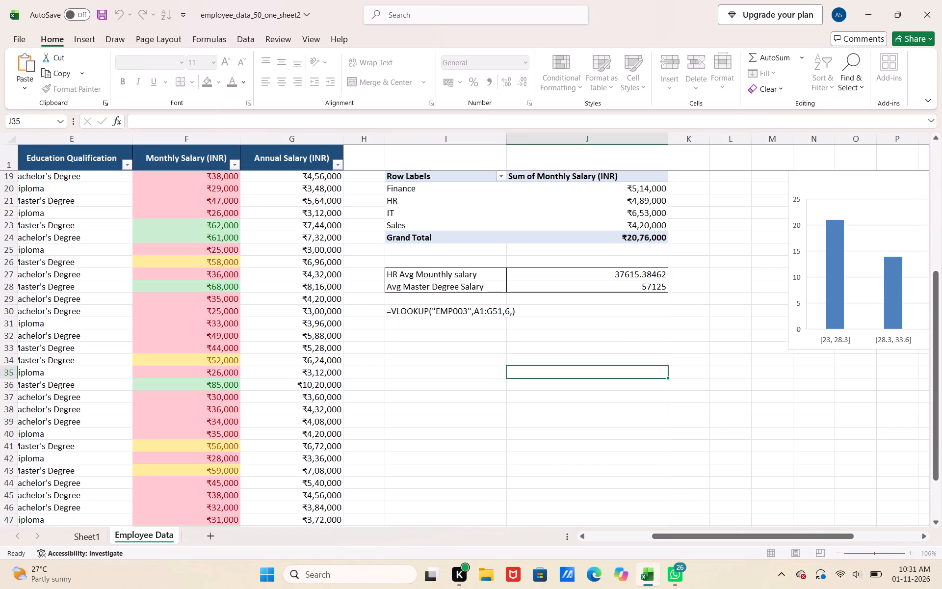
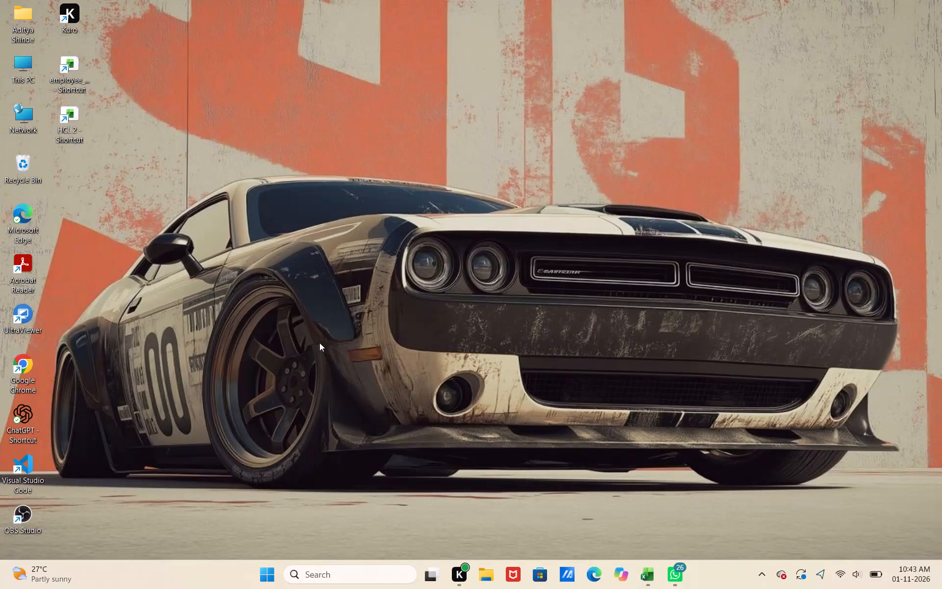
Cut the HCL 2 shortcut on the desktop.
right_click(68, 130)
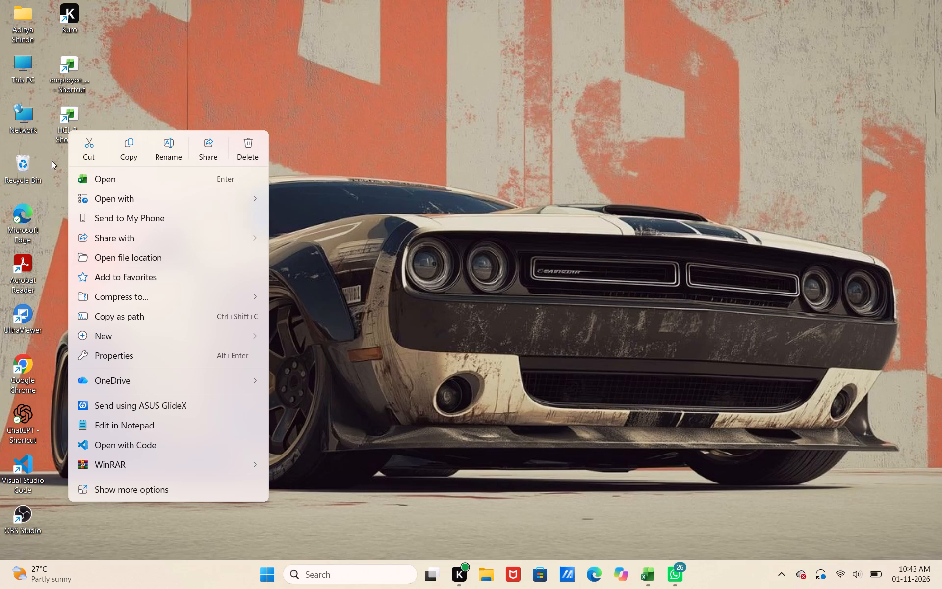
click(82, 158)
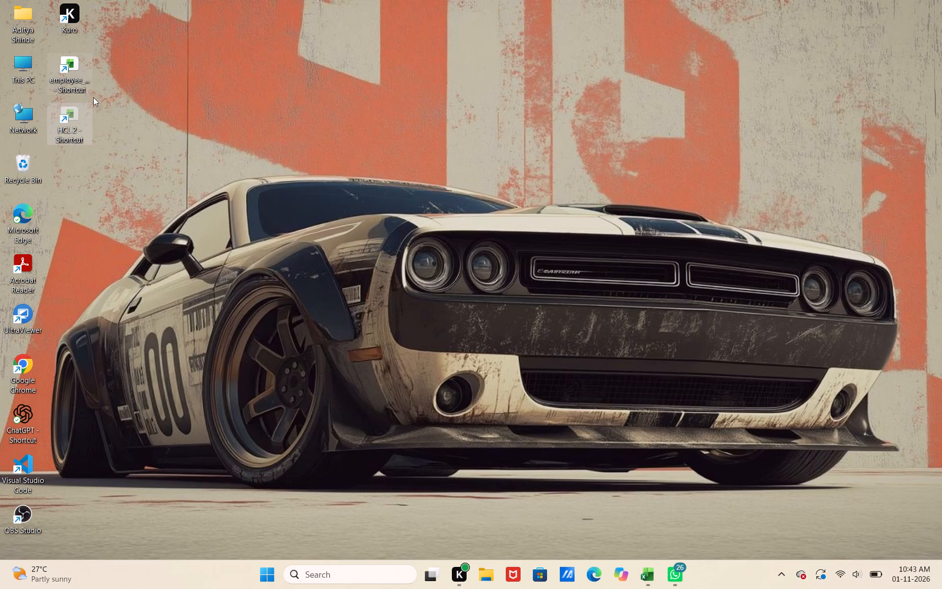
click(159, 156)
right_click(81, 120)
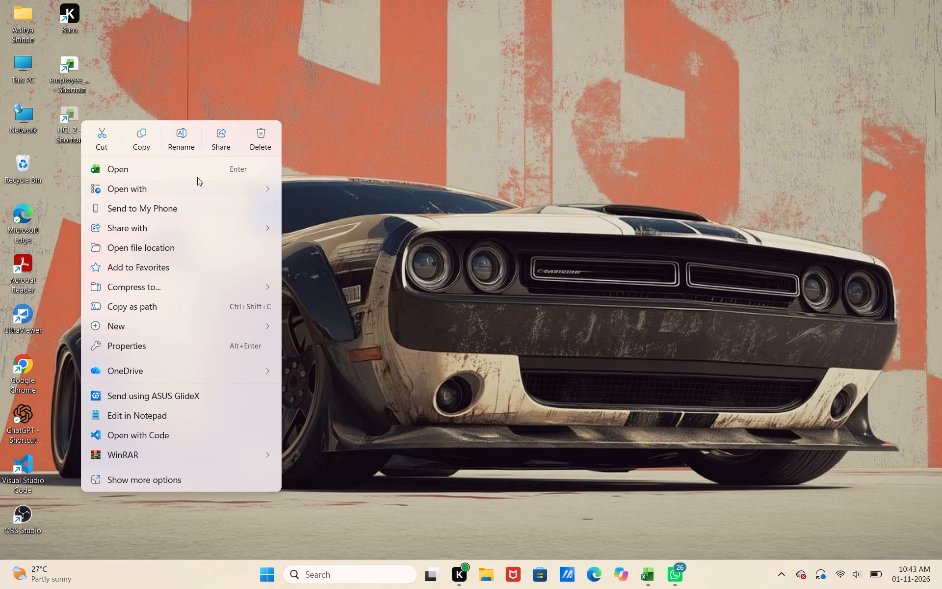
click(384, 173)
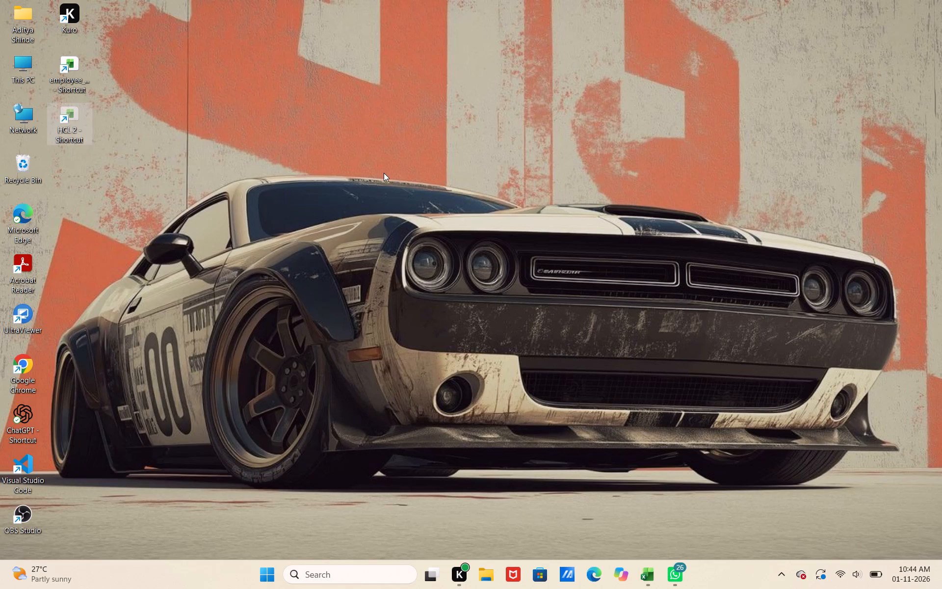
Refresh the desktop.
right_click(292, 144)
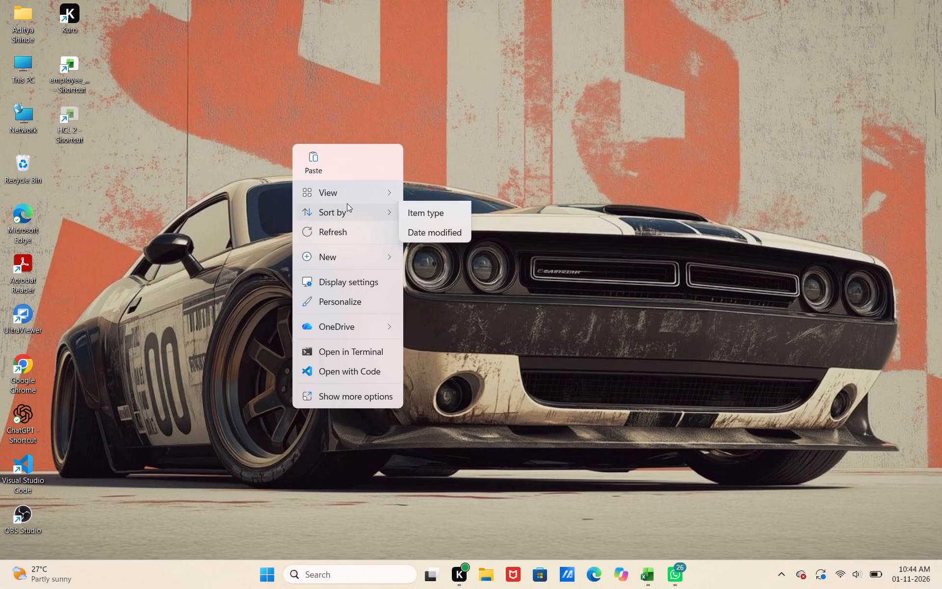
click(338, 230)
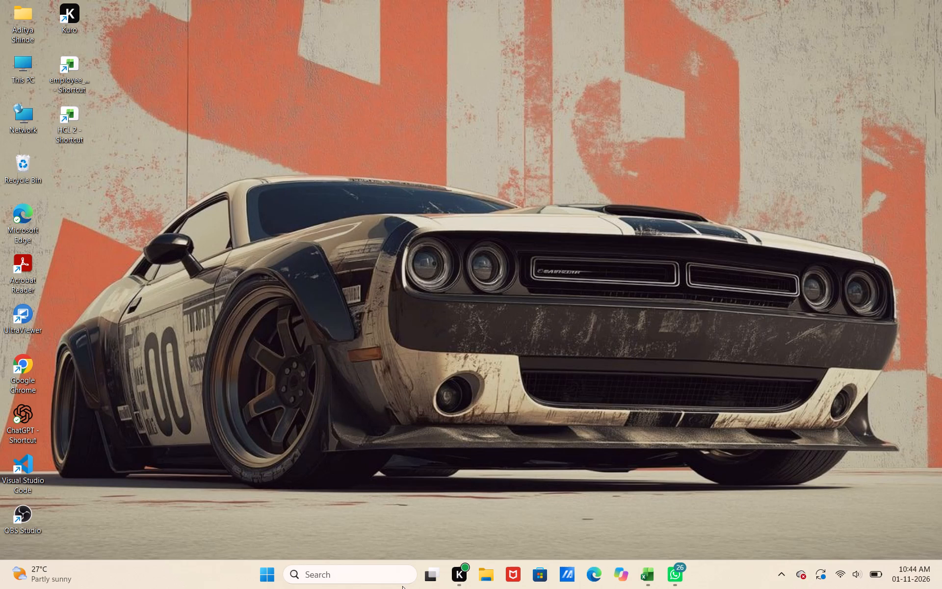
Open the Windows Start menu.
click(283, 573)
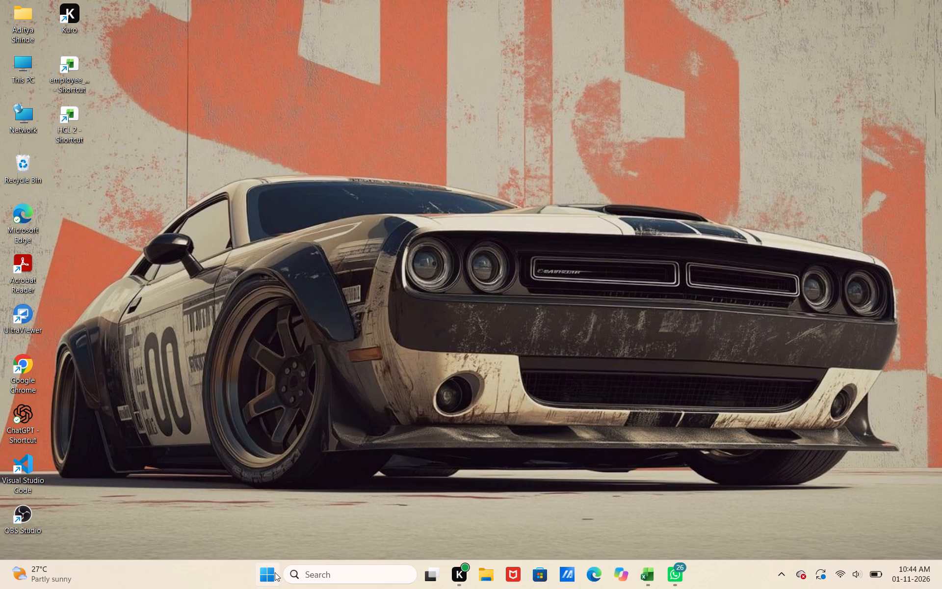
double_click(275, 572)
click(275, 572)
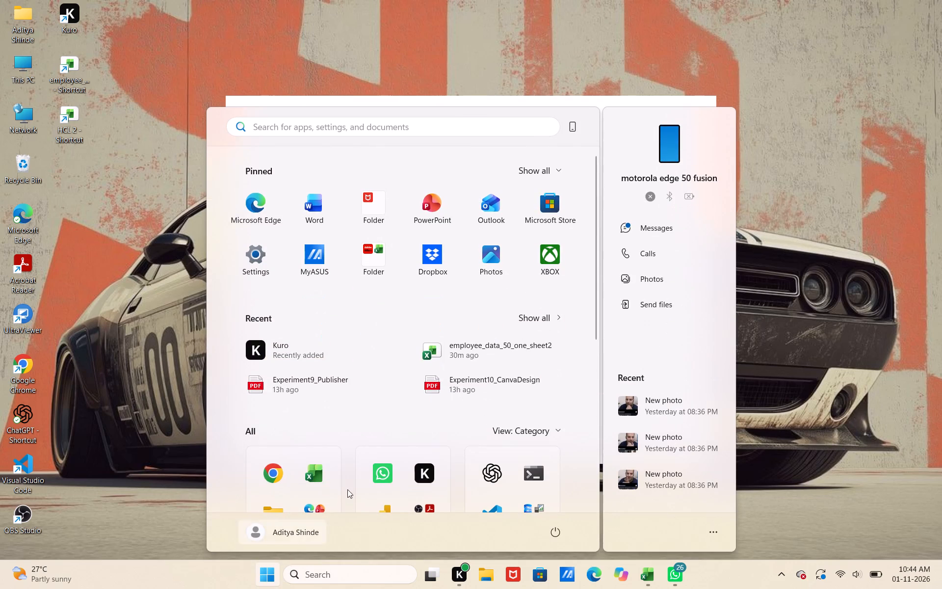
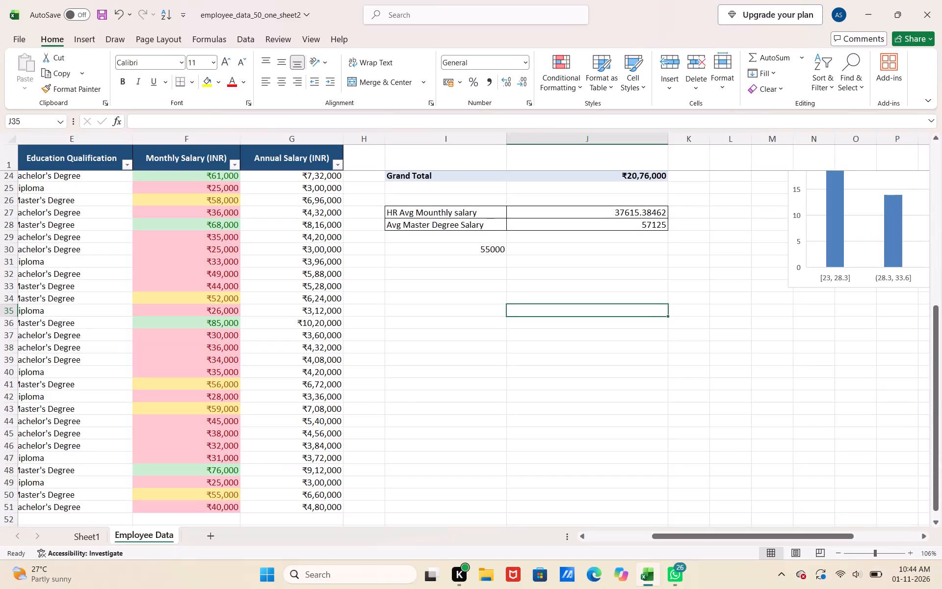
Start an HLOOKUP formula in cell I33 with EMP012, unquoted, as the lookup value.
click(442, 290)
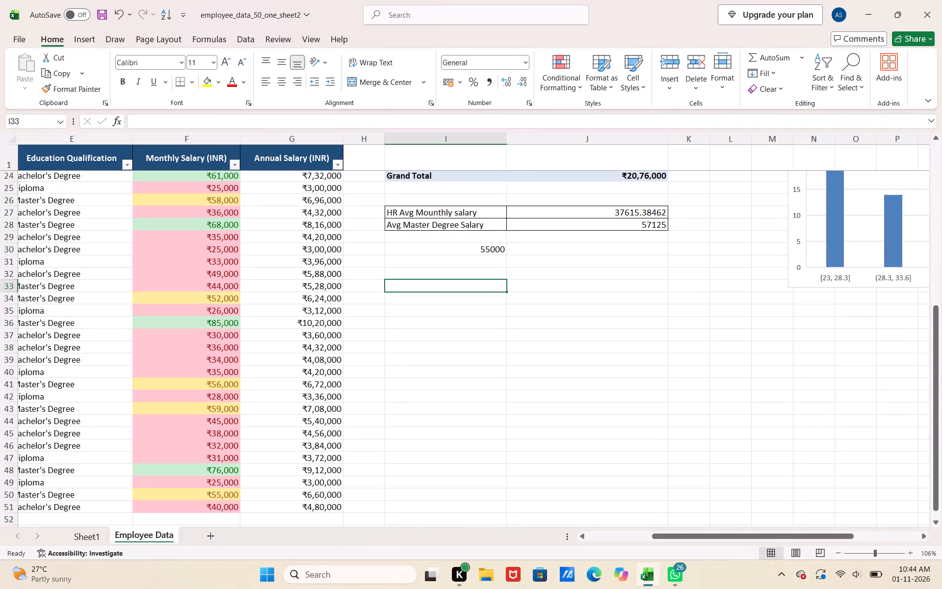
key(equal)
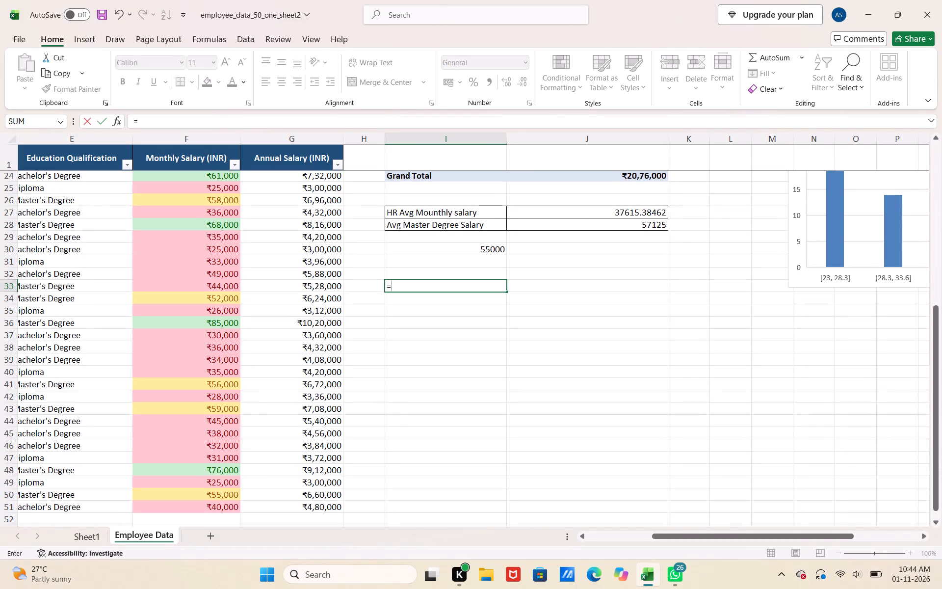
key(h)
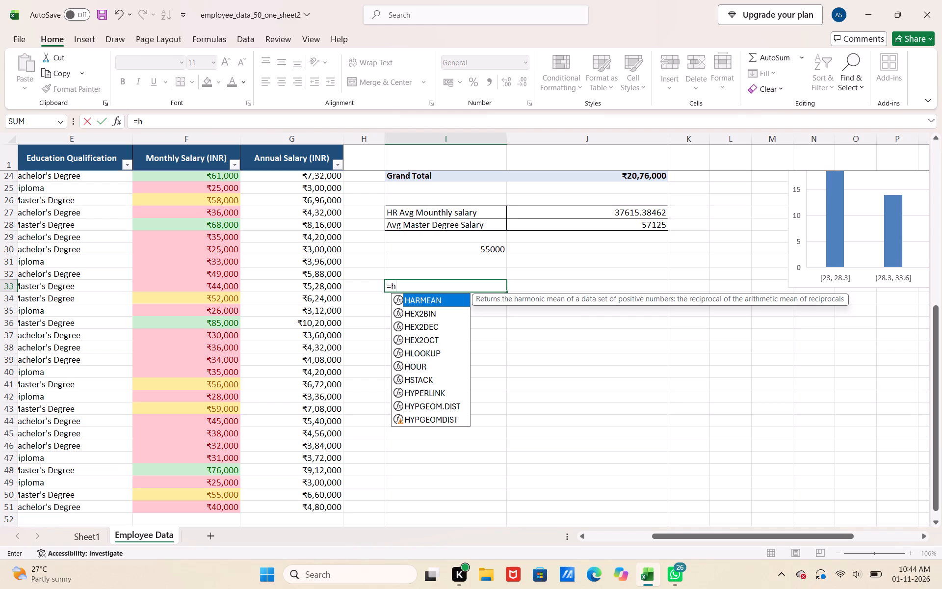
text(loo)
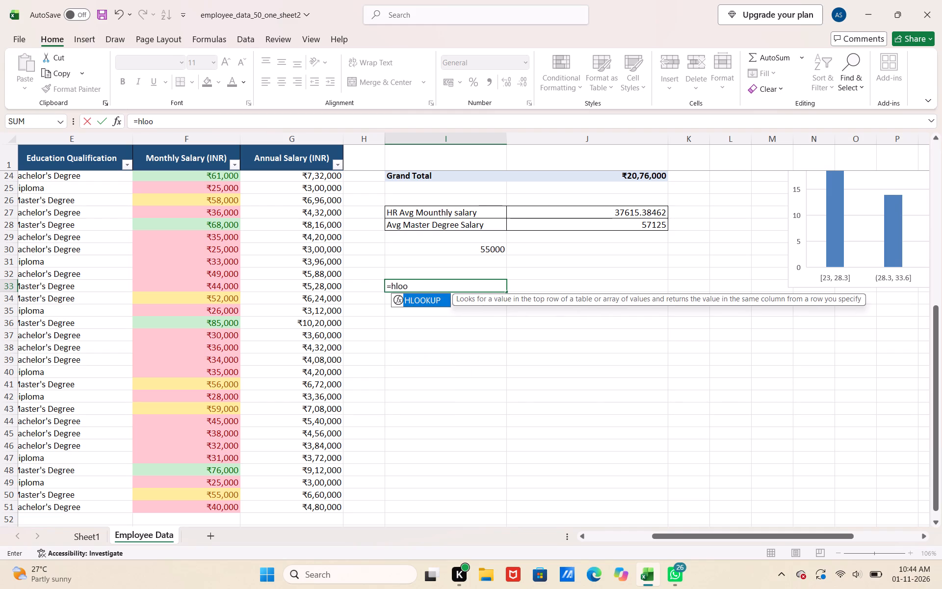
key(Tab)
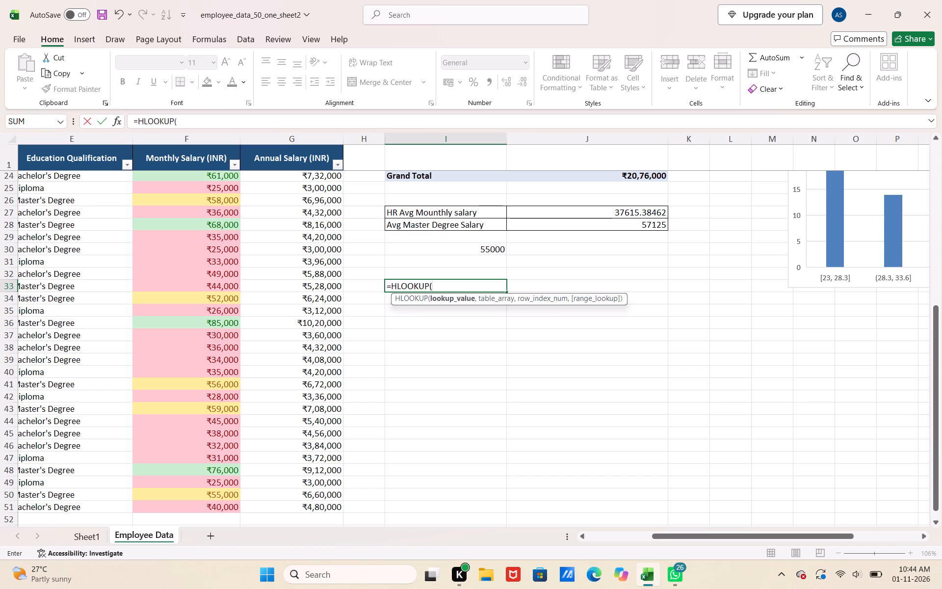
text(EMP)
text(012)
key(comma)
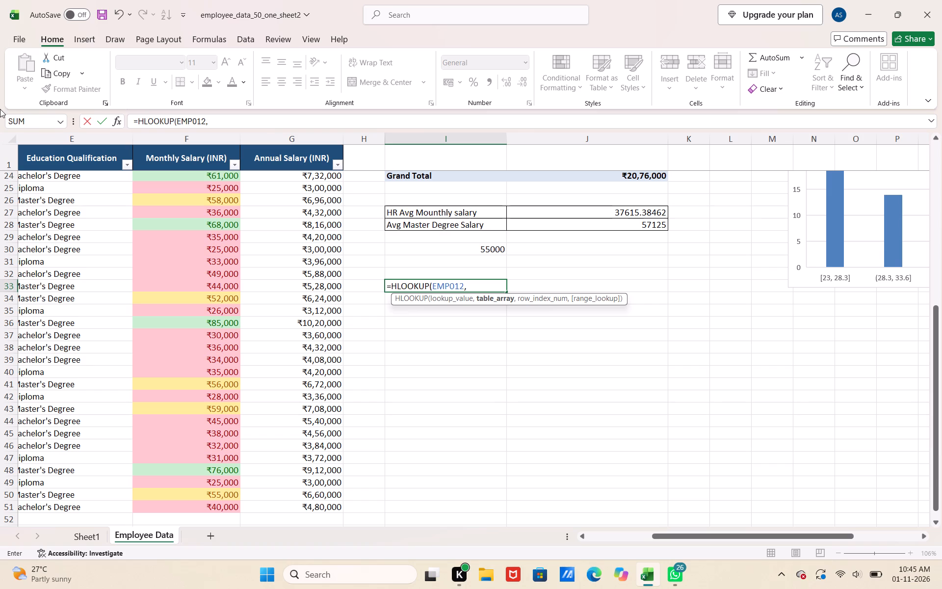
Set the HLOOKUP's table array to the whole employee table including headers, A1:G51.
scroll(0, 0, right, 3)
scroll(110, 286, right, 6)
scroll(110, 286, left, 1)
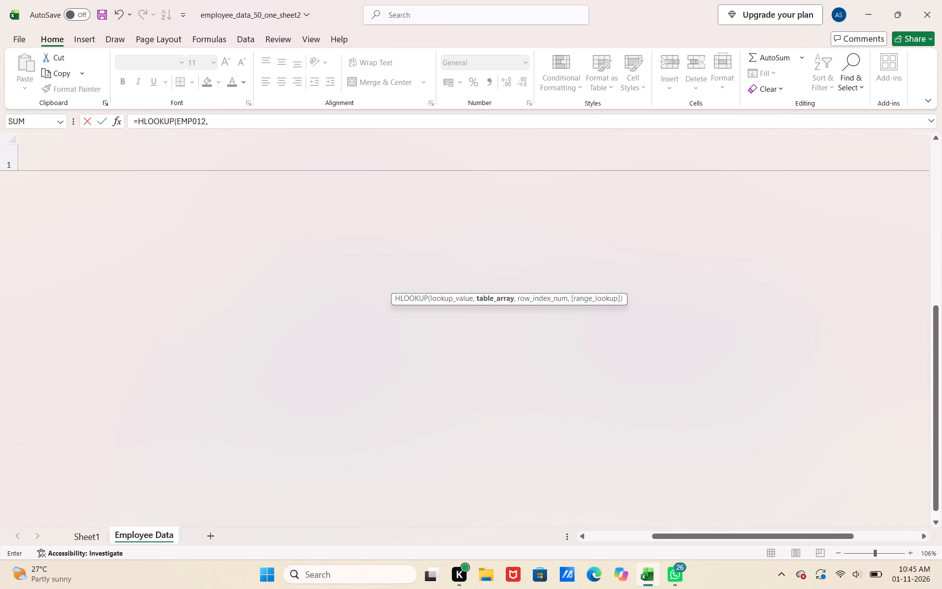
scroll(110, 286, left, 3)
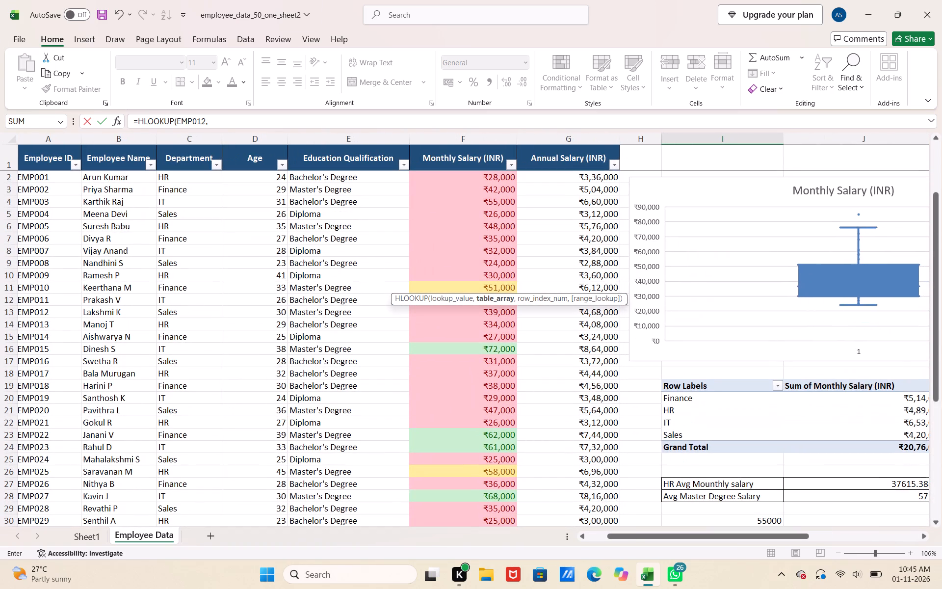
drag(45, 157, 116, 201)
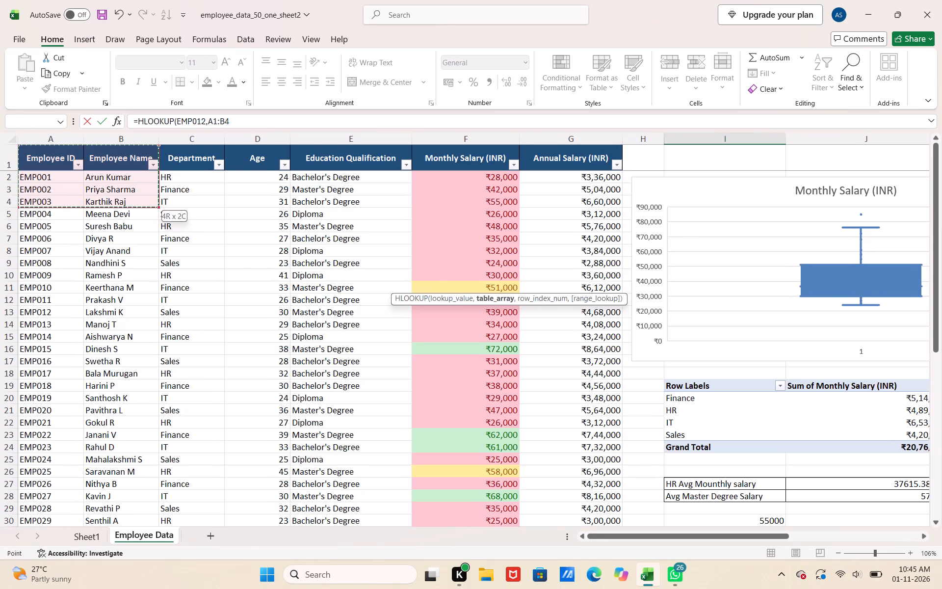
drag(116, 201, 609, 588)
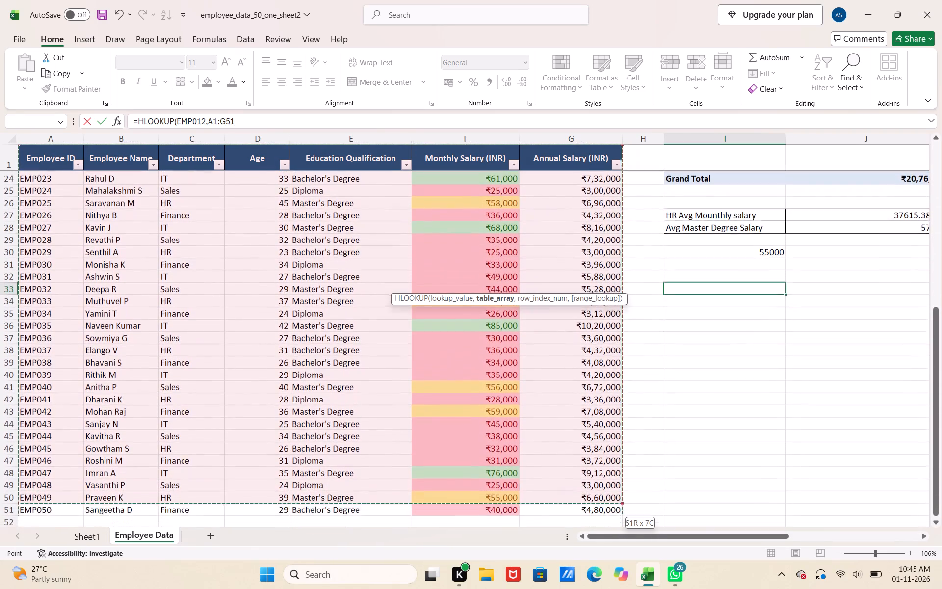
drag(609, 588, 596, 437)
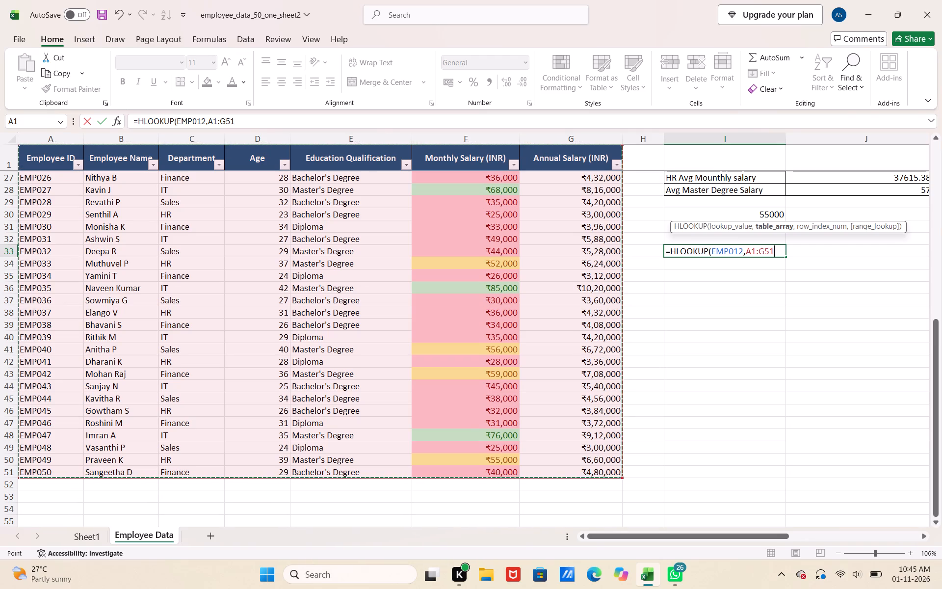
Give the HLOOKUP row index 6, leave the range lookup argument empty after its comma, and enter the formula.
key(comma)
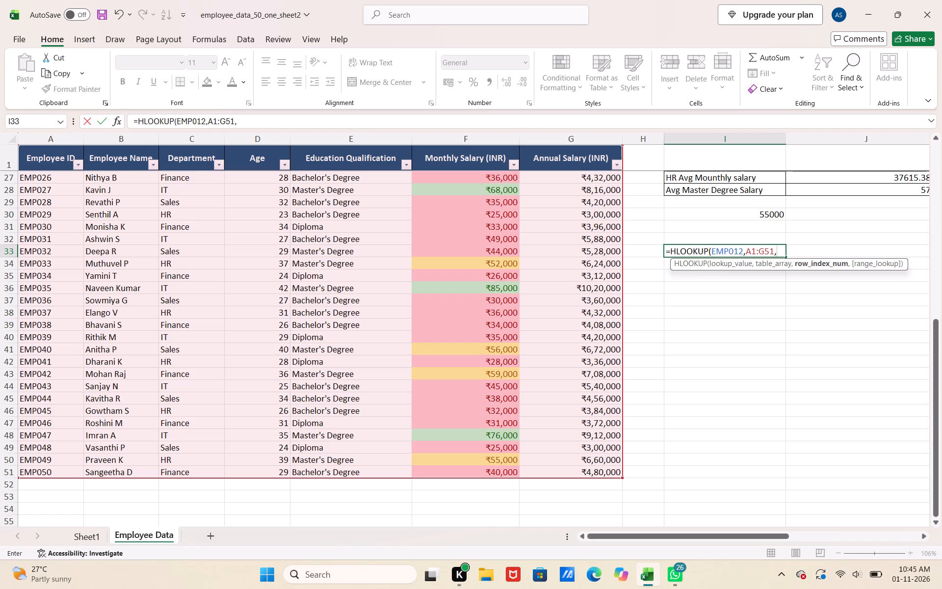
key(6)
scroll(114, 235, up, 4)
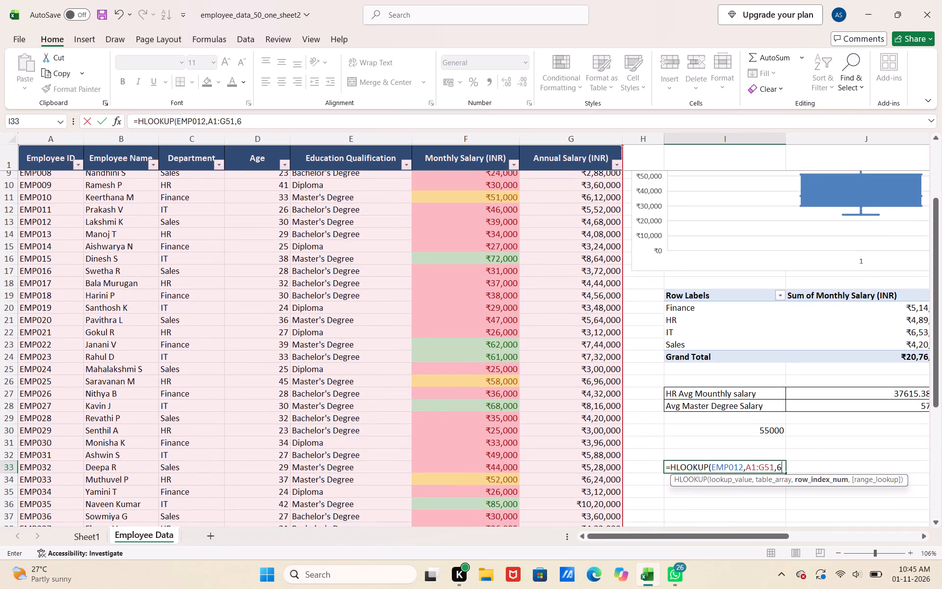
scroll(811, 390, down, 1)
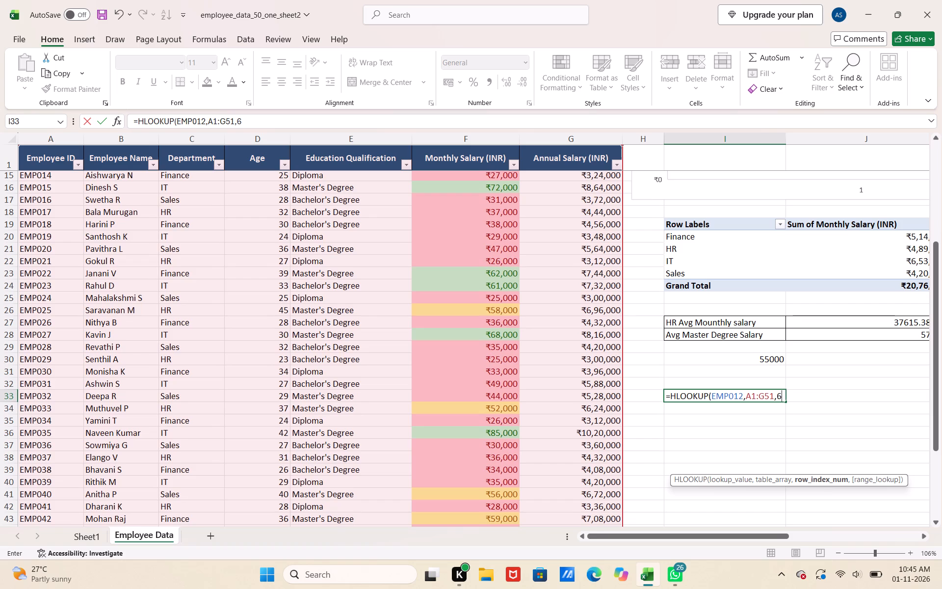
key(comma)
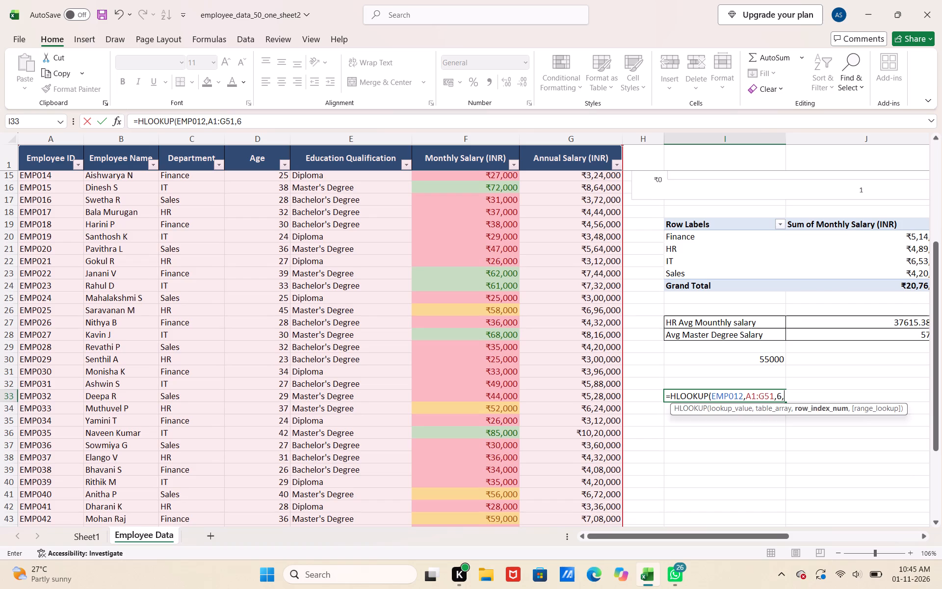
key(Down)
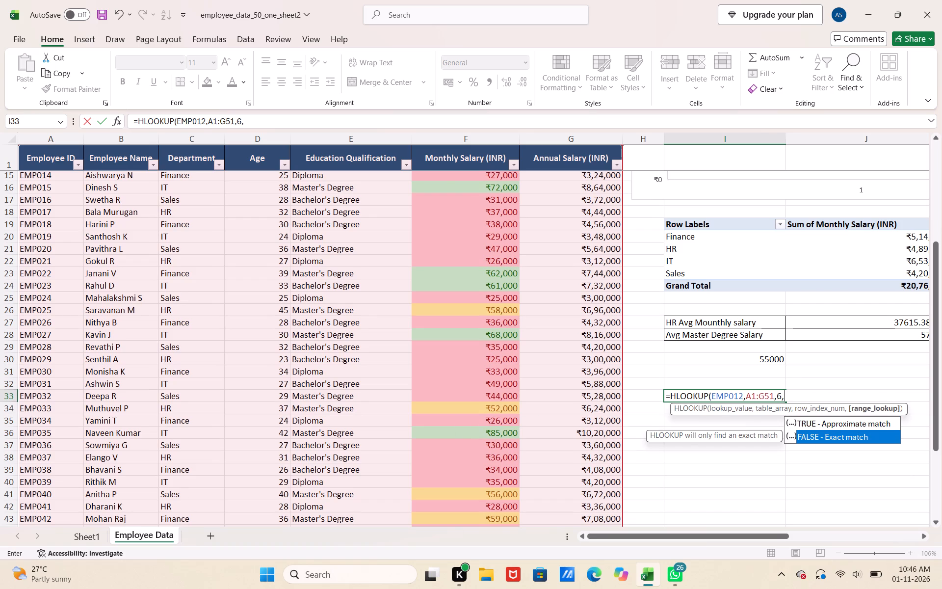
key(Return)
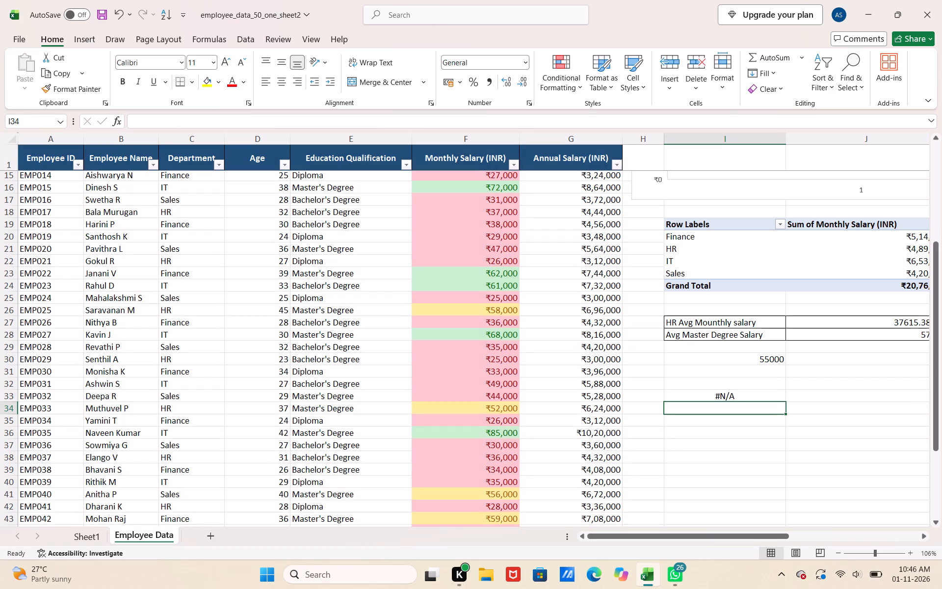
Reopen the HLOOKUP formula in cell I33 for editing at its row index argument.
click(739, 400)
triple_click(739, 394)
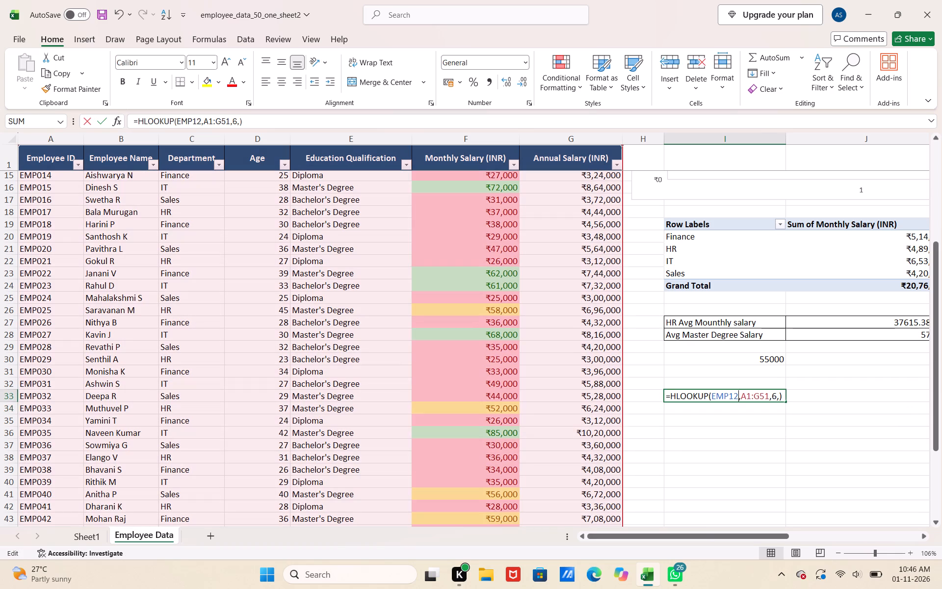
click(777, 398)
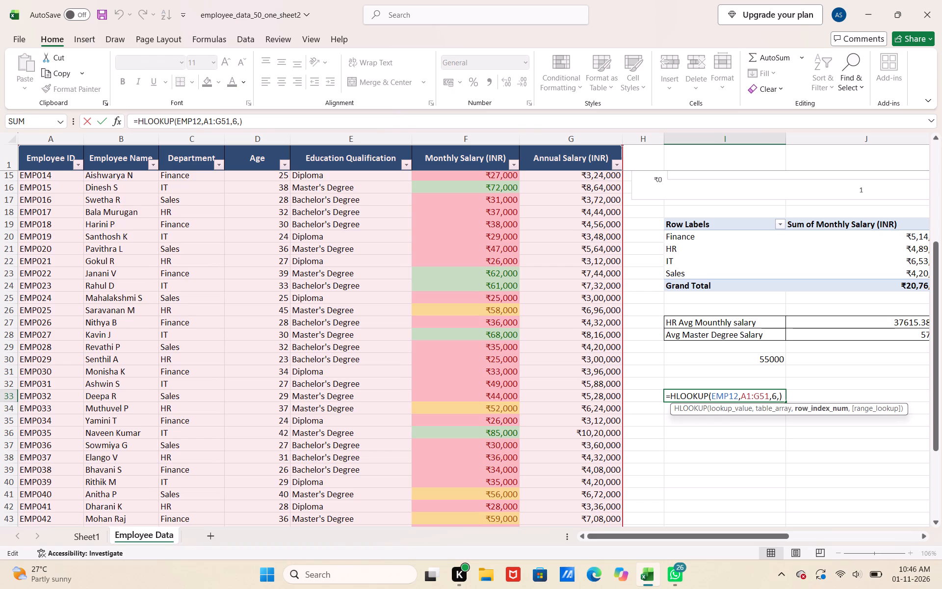